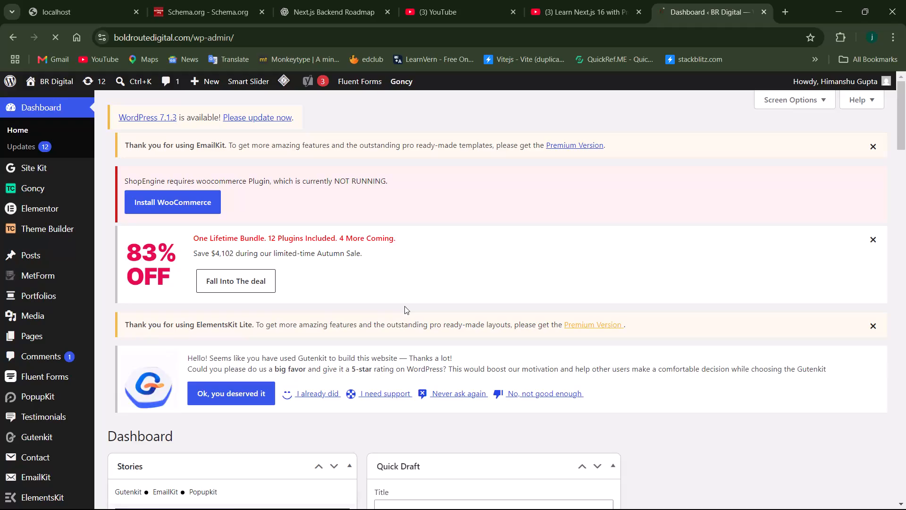
Look over the BR Digital WordPress dashboard, including its site health, recent activity and Site Kit visitor statistics.
scroll(408, 301, down, 3)
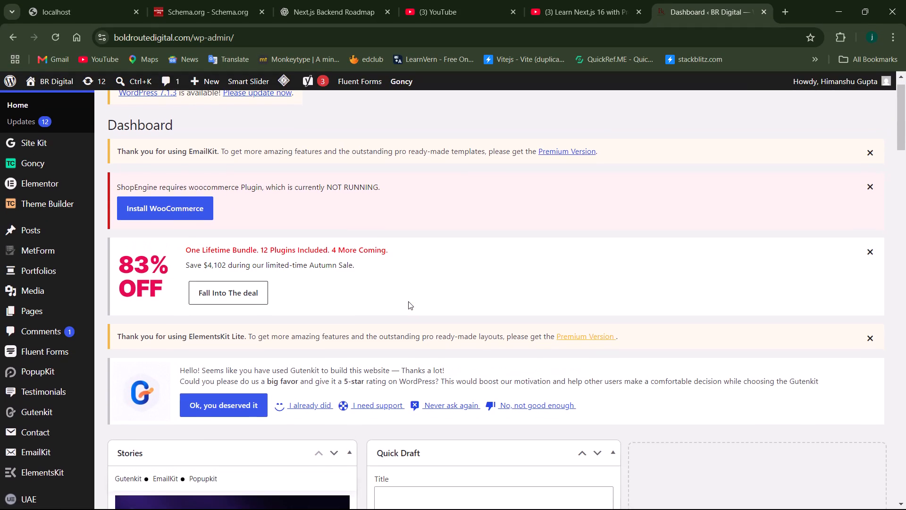
scroll(408, 301, down, 14)
scroll(408, 301, up, 17)
scroll(408, 301, down, 6)
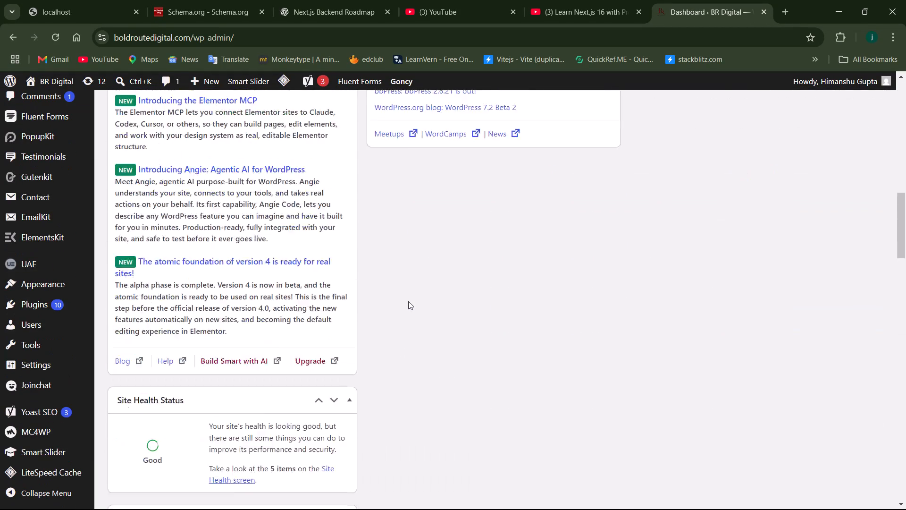
scroll(408, 301, down, 7)
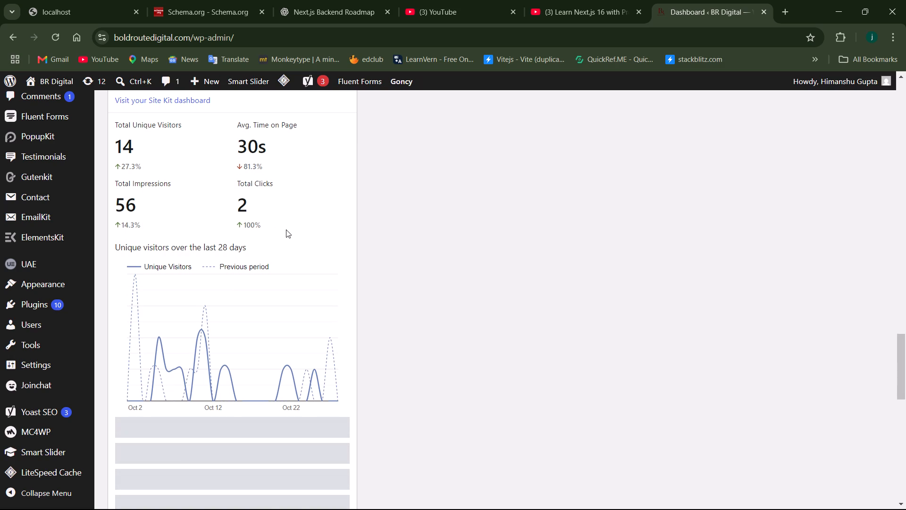
scroll(286, 229, down, 1)
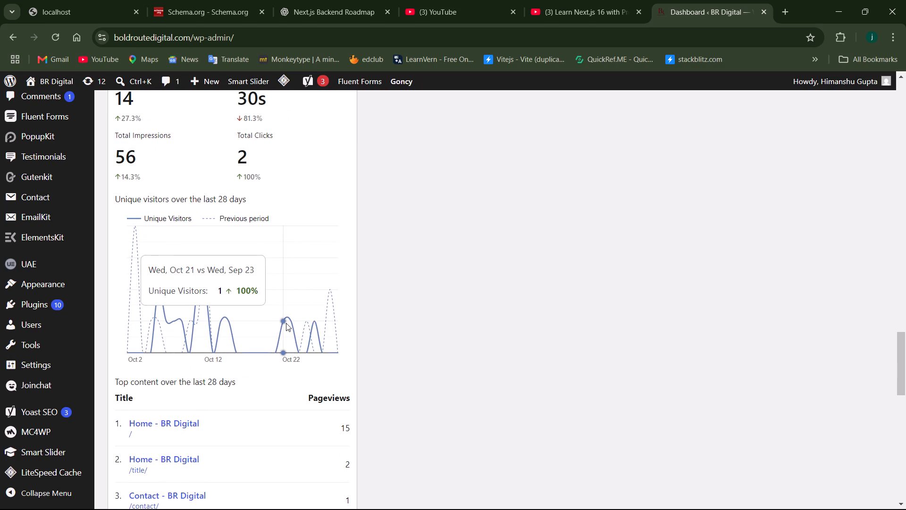
scroll(163, 253, up, 7)
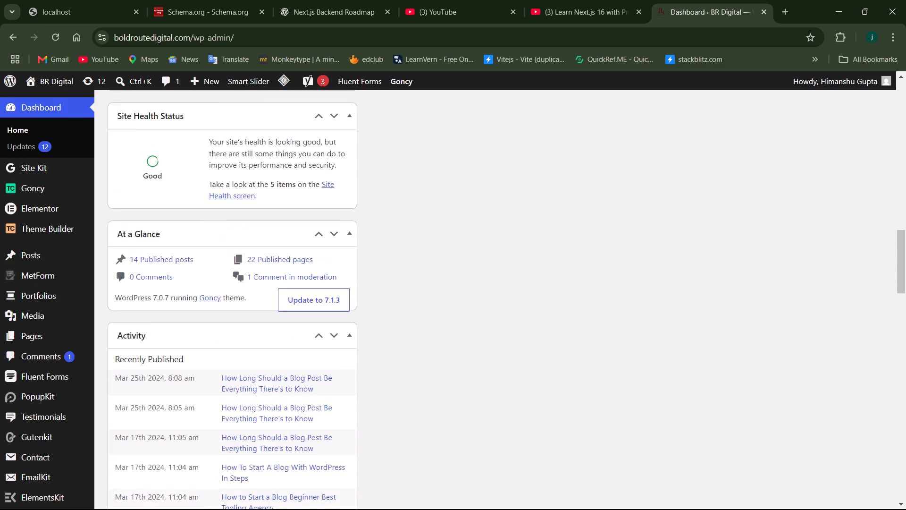
scroll(163, 253, up, 7)
scroll(163, 253, down, 18)
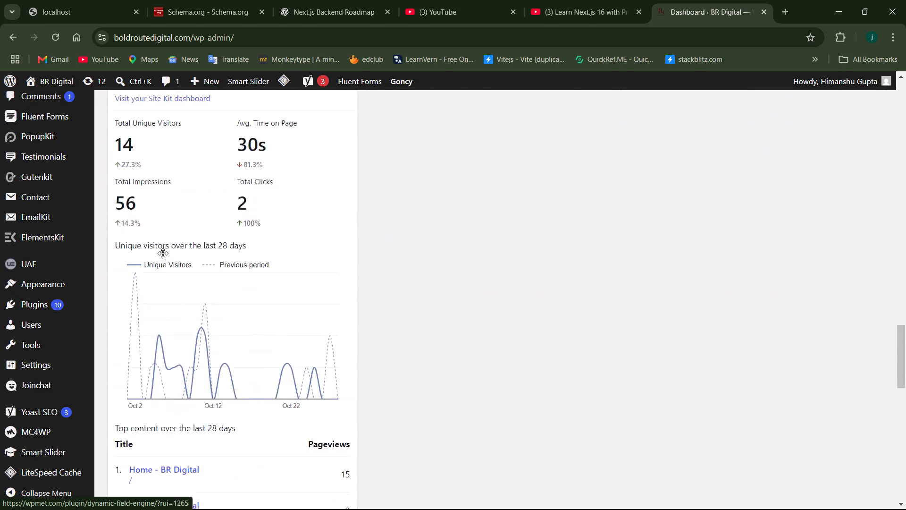
scroll(163, 253, down, 4)
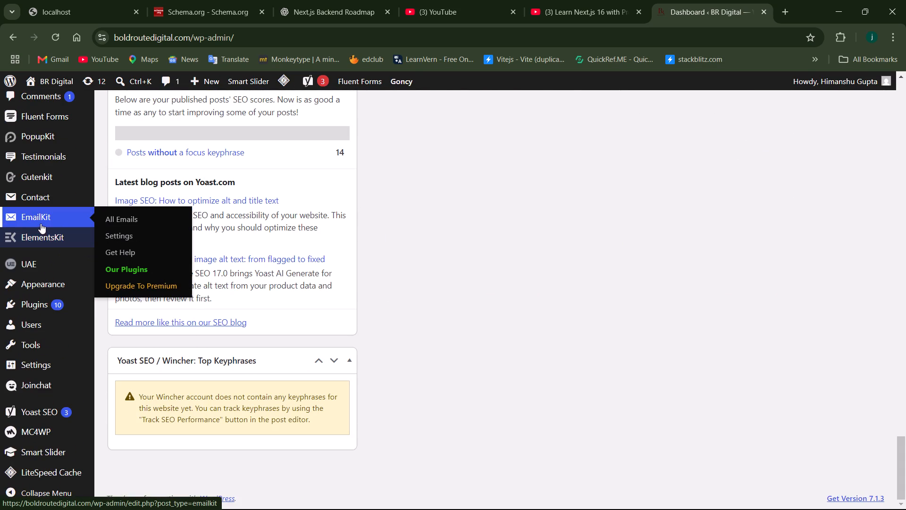
click(41, 223)
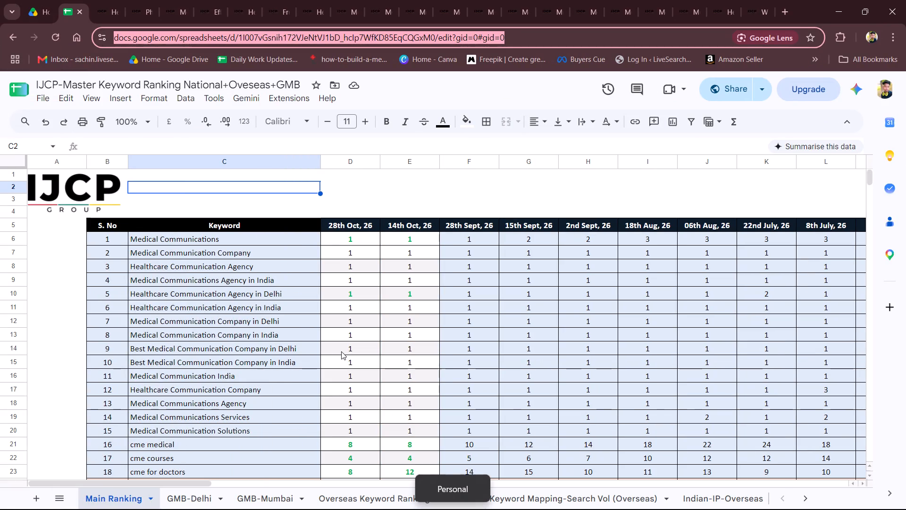
Go to Google Drive in a new browser window and open the spreadsheet Flapone Articles-Blog Pages June, 26.xlsx.
key(ctrl+n)
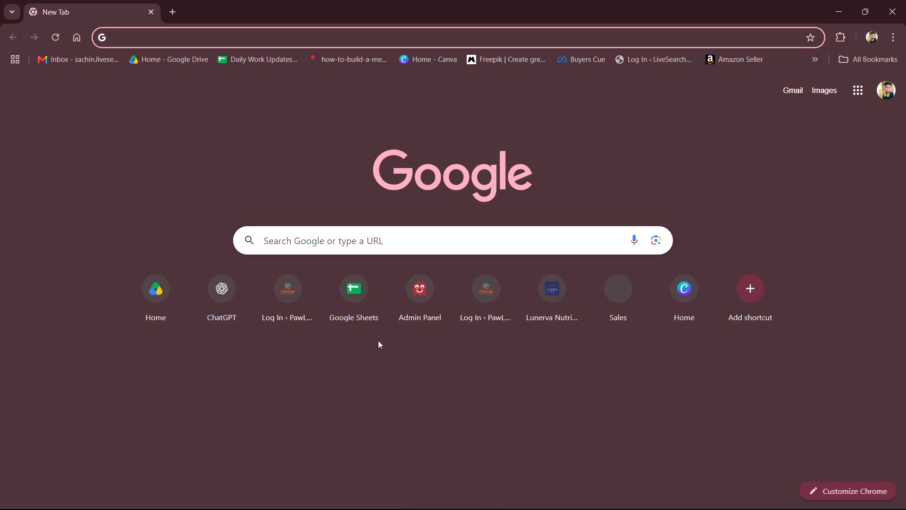
click(171, 63)
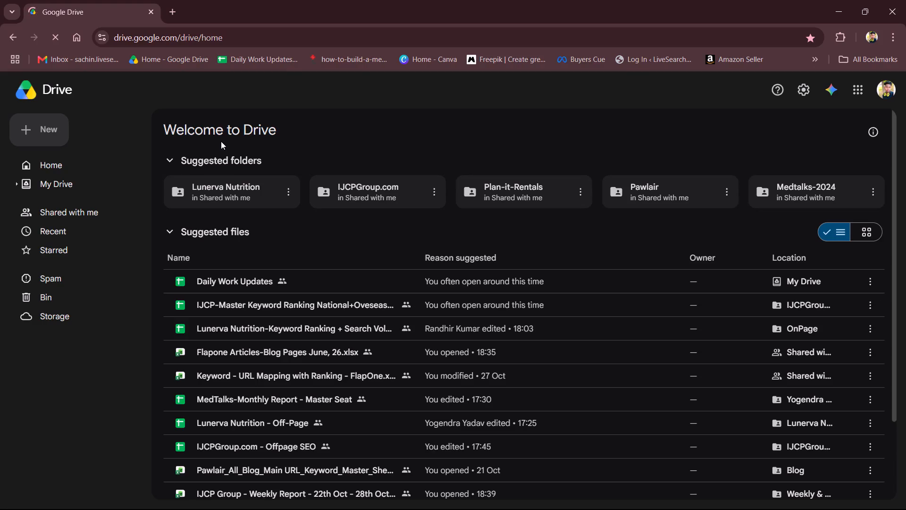
click(254, 85)
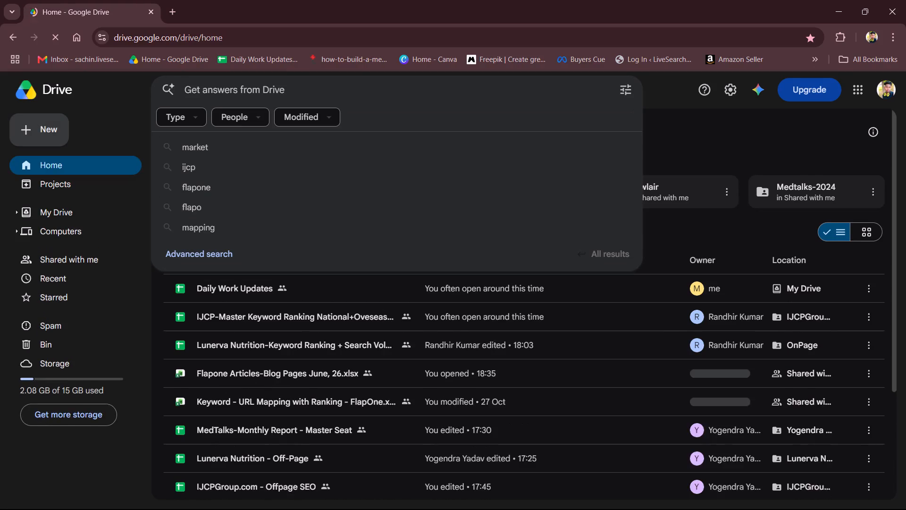
text(ma)
text(pp)
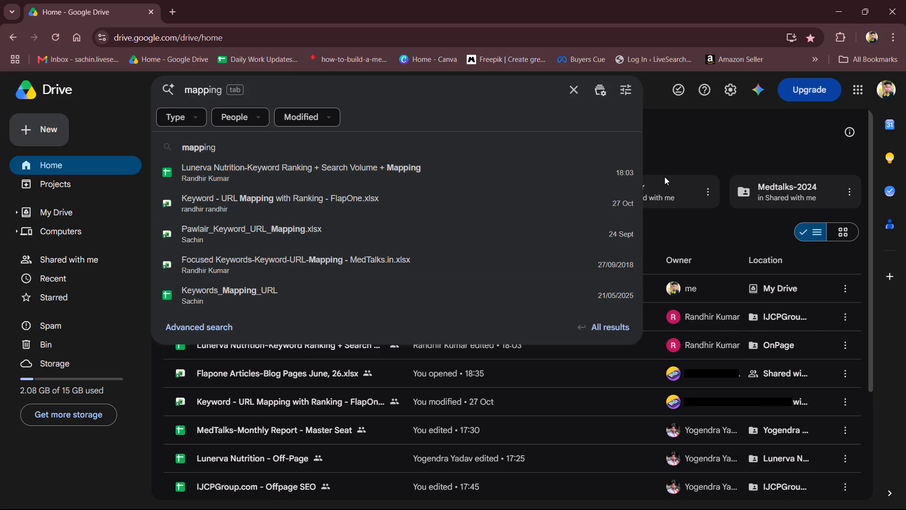
click(721, 147)
double_click(298, 377)
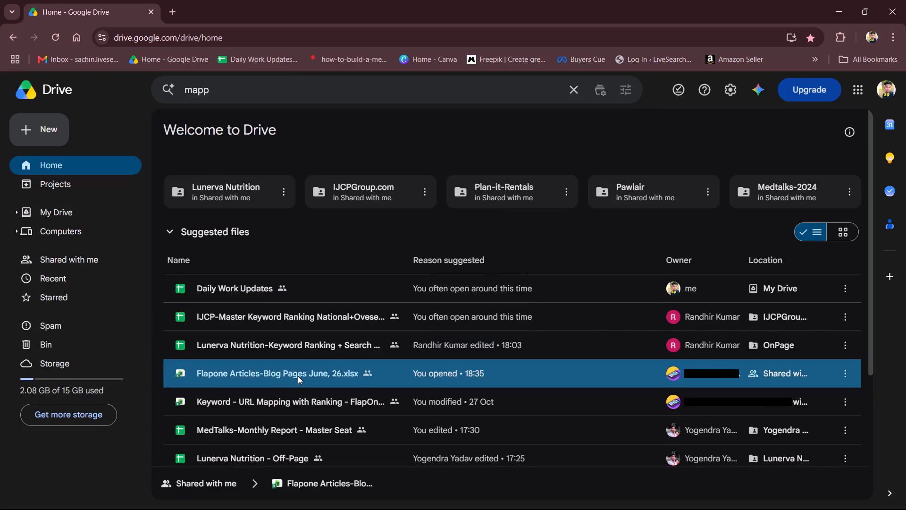
Open Keyword - URL Mapping with Ranking - FlapOne.xlsx from the Drive search for "mapp", and close the Drive tab.
click(57, 0)
click(229, 89)
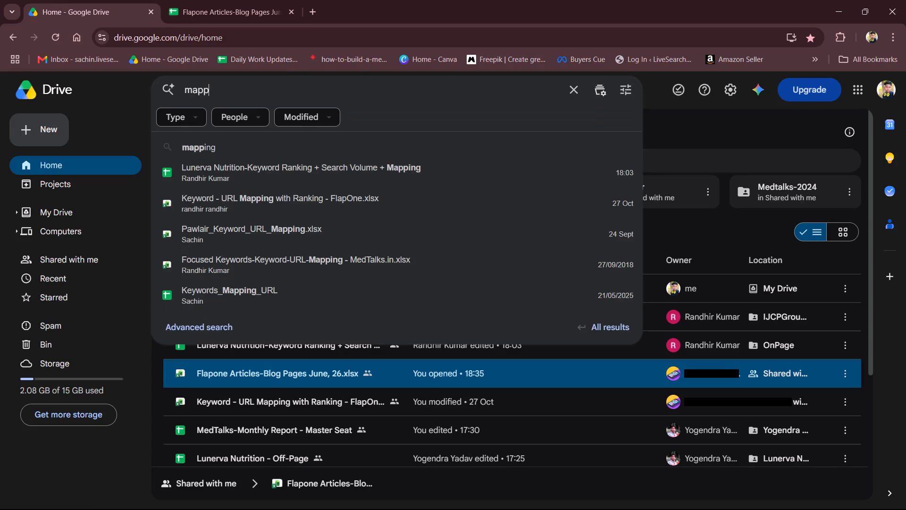
double_click(300, 215)
click(117, 11)
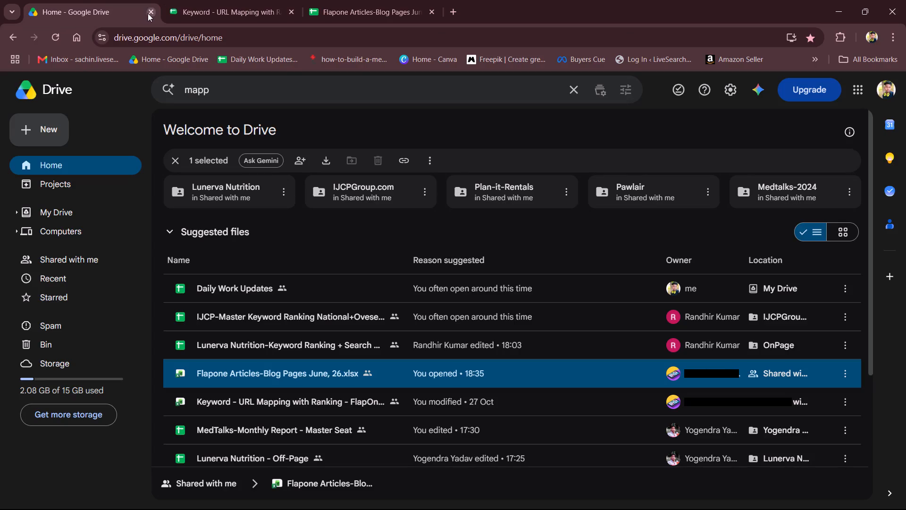
click(148, 13)
In a new browser window, open the my.flapone.com admin site and go to its Articles content list.
key(ctrl+n)
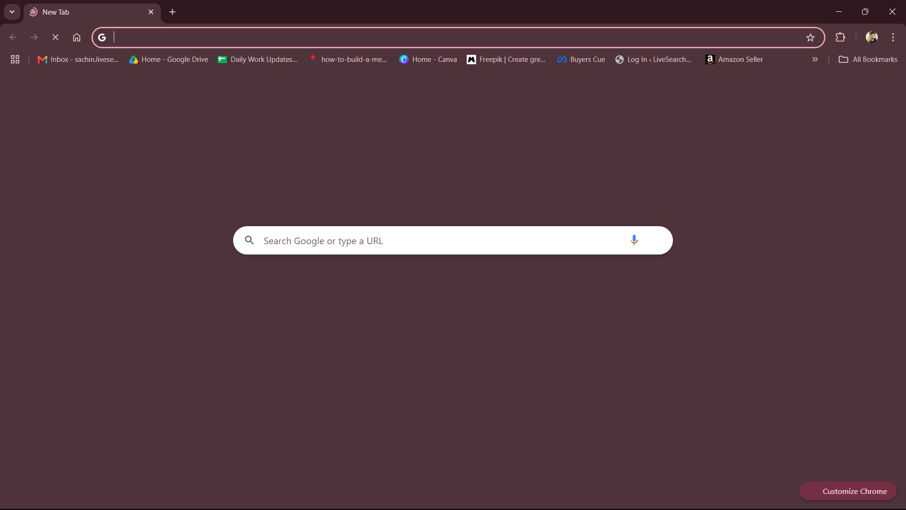
text(fla)
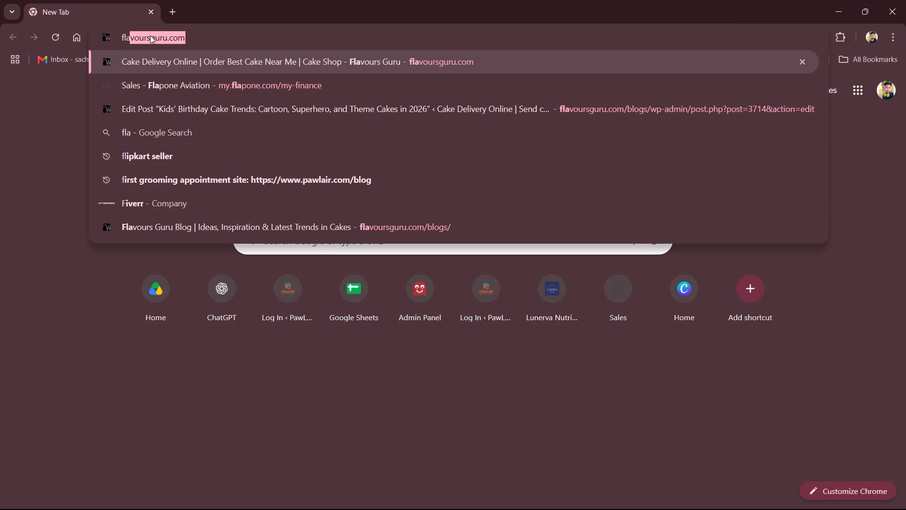
key(p)
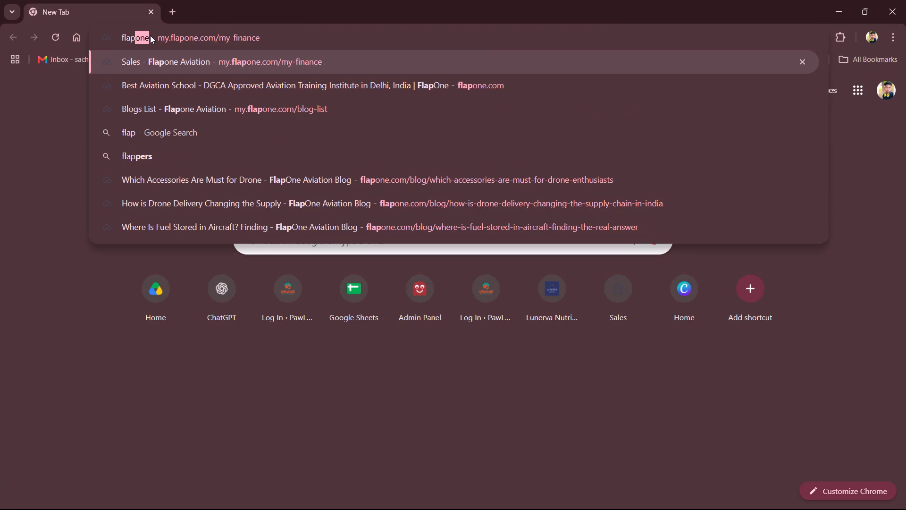
key(Down)
key(Return)
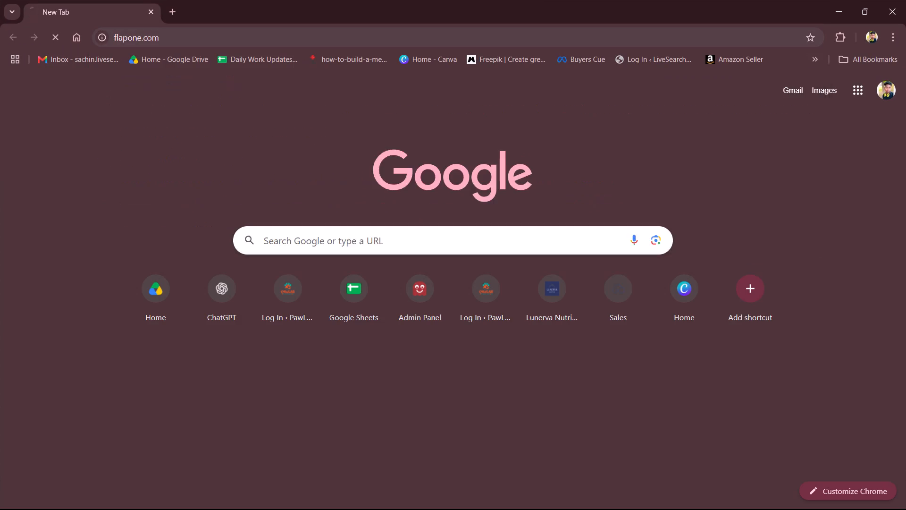
click(166, 42)
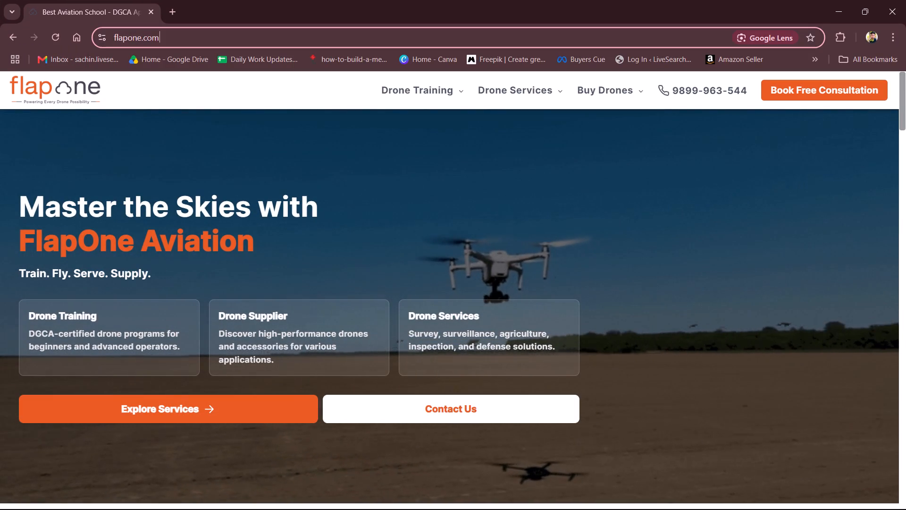
text(fl)
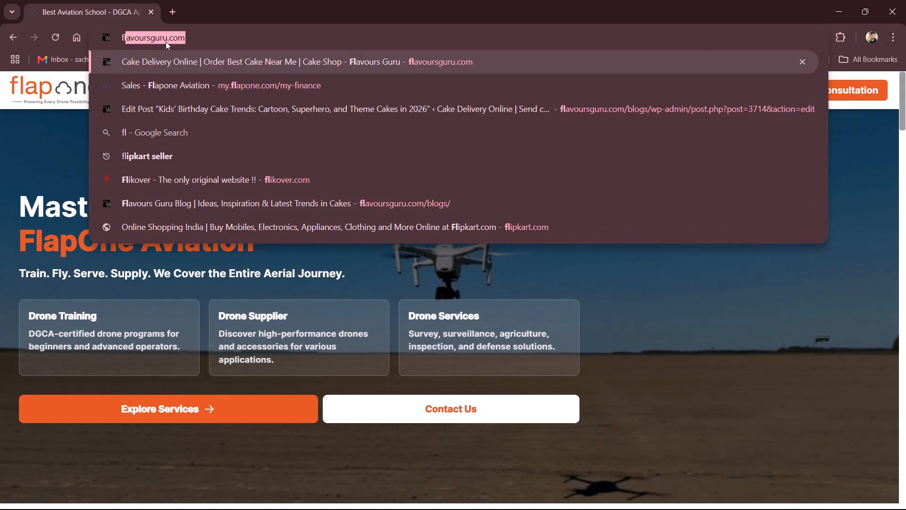
key(Down)
key(Return)
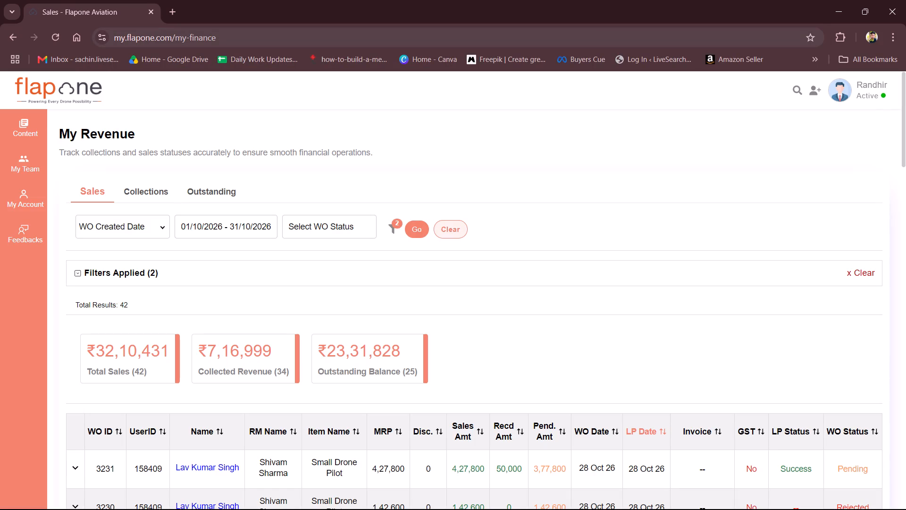
click(32, 140)
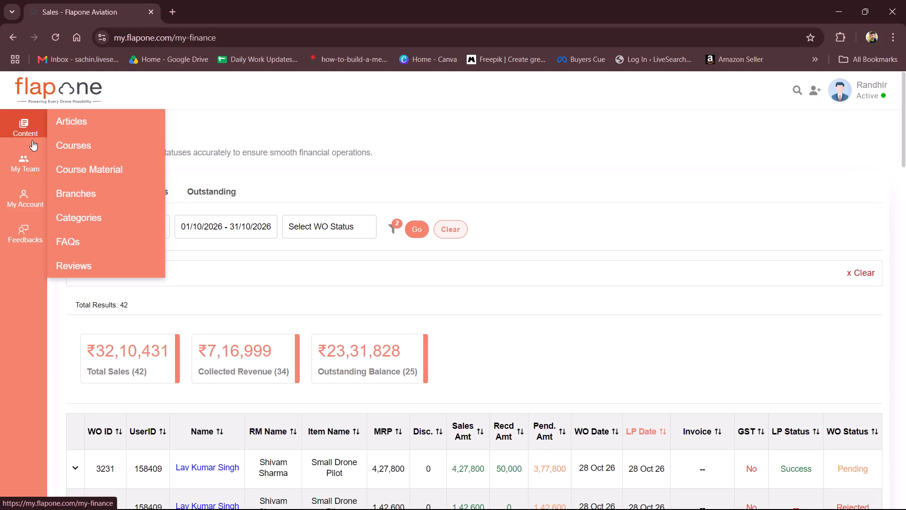
click(69, 132)
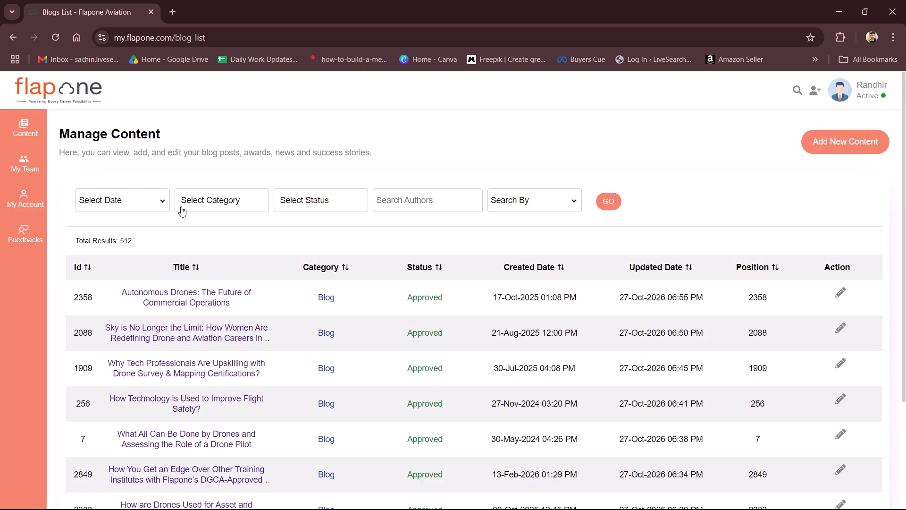
In Sheet2 of the Flapone Articles spreadsheet, copy the why-choose-delhi-for-aviation-education blog URL, the first green row after the yellow ones.
key(alt+Tab)
drag(215, 0, 65, 1)
scroll(346, 327, down, 15)
scroll(346, 327, down, 9)
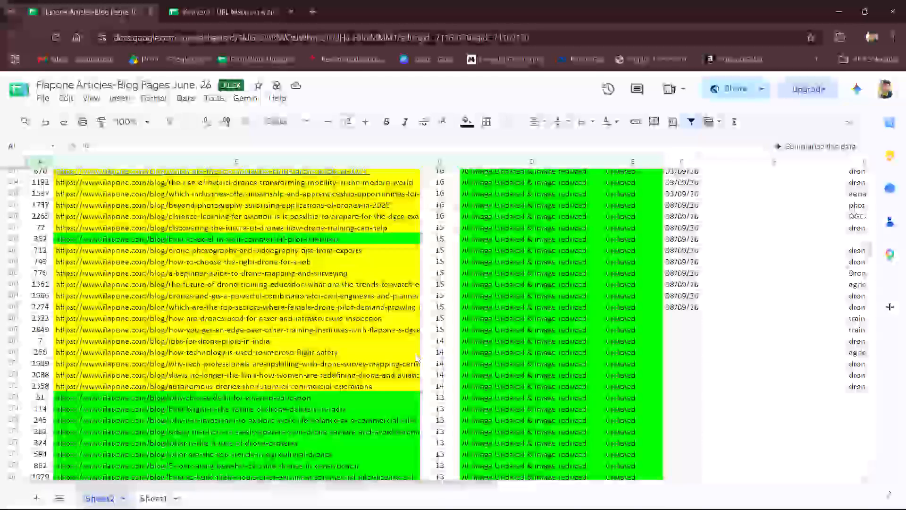
scroll(416, 354, down, 1)
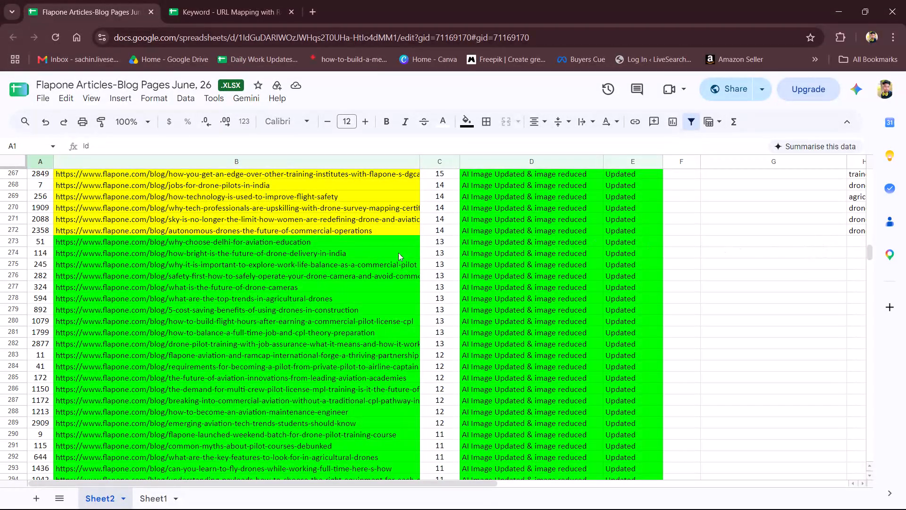
click(356, 238)
key(ctrl+c)
Back in the admin content list, filter by URL using the copied link and open the matching blog post for editing.
key(alt+Tab)
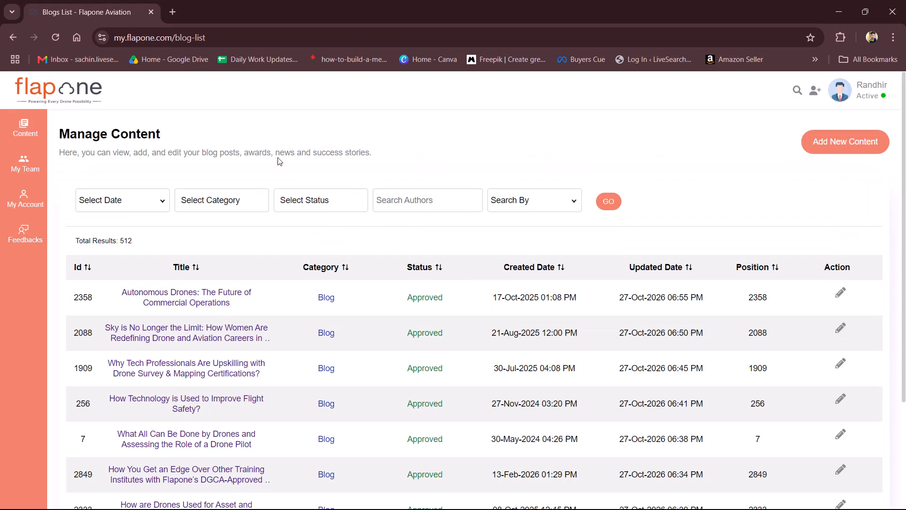
click(512, 204)
click(504, 244)
click(628, 199)
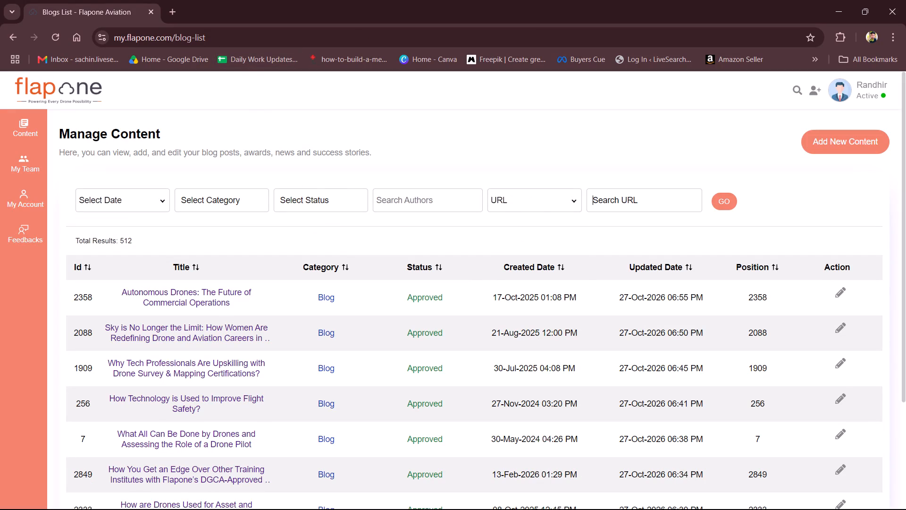
key(ctrl+v)
key(Tab)
key(Return)
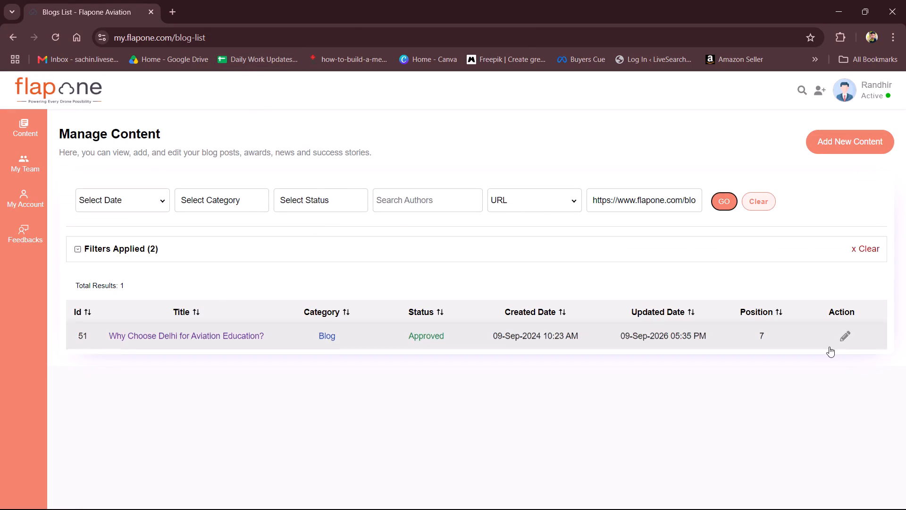
click(848, 332)
scroll(279, 290, down, 3)
scroll(308, 318, up, 1)
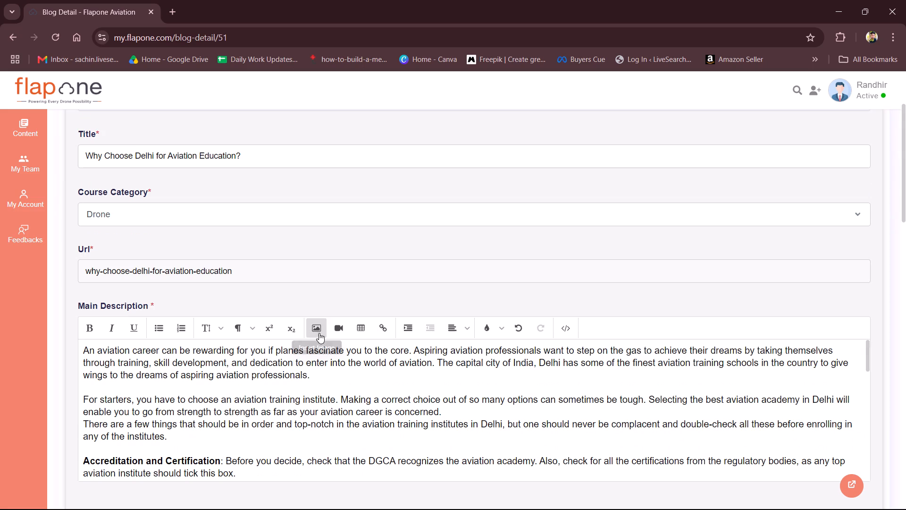
Open the live why-choose-delhi-for-aviation-education blog page in a new tab using the copied URL.
click(172, 7)
key(ctrl+v)
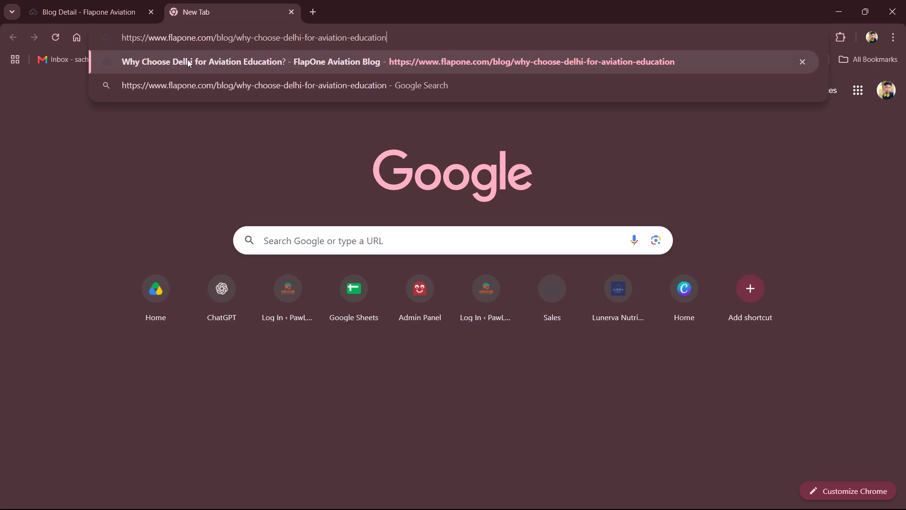
key(Return)
Search the live blog page for "drone" and read through the article's text and links down to the related blogs.
key(ctrl+f)
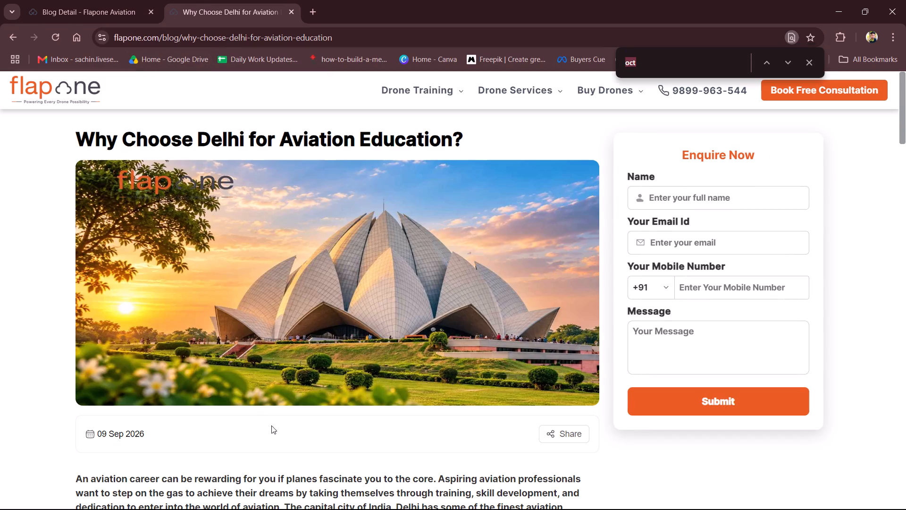
text(drone)
scroll(269, 509, down, 4)
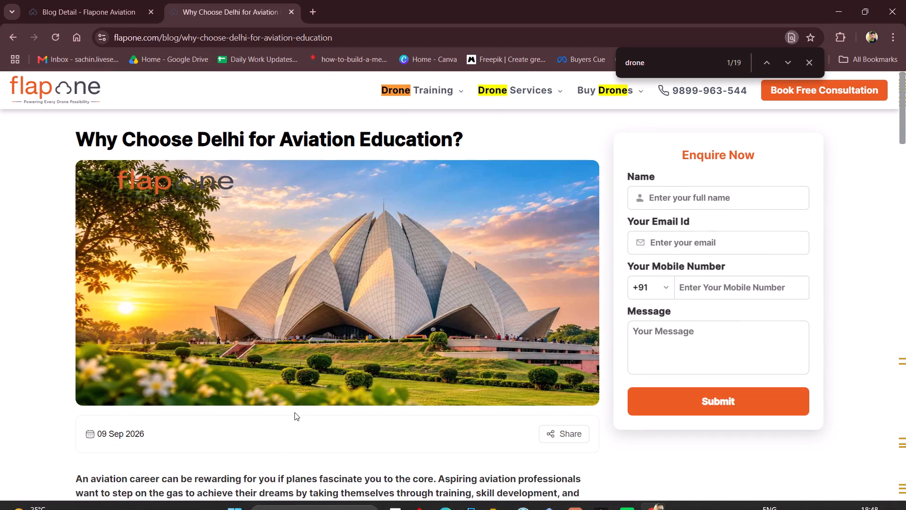
scroll(294, 412, down, 5)
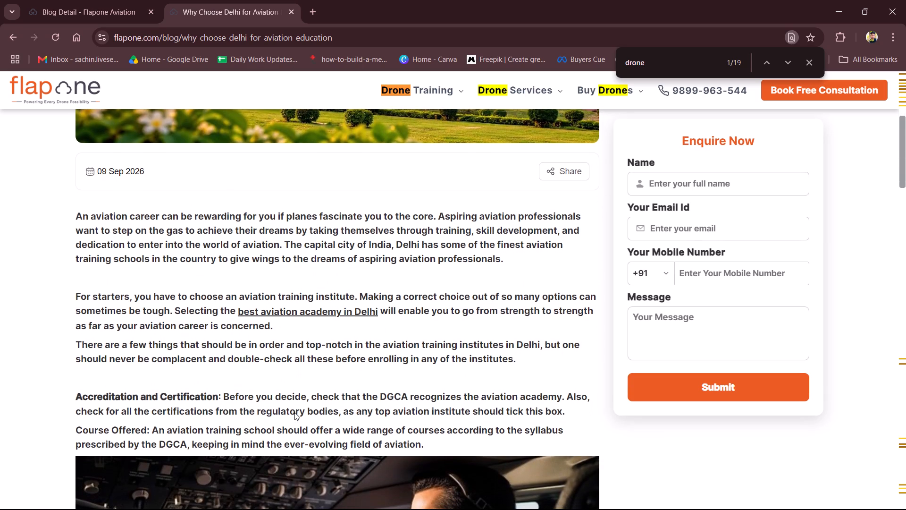
scroll(294, 412, down, 2)
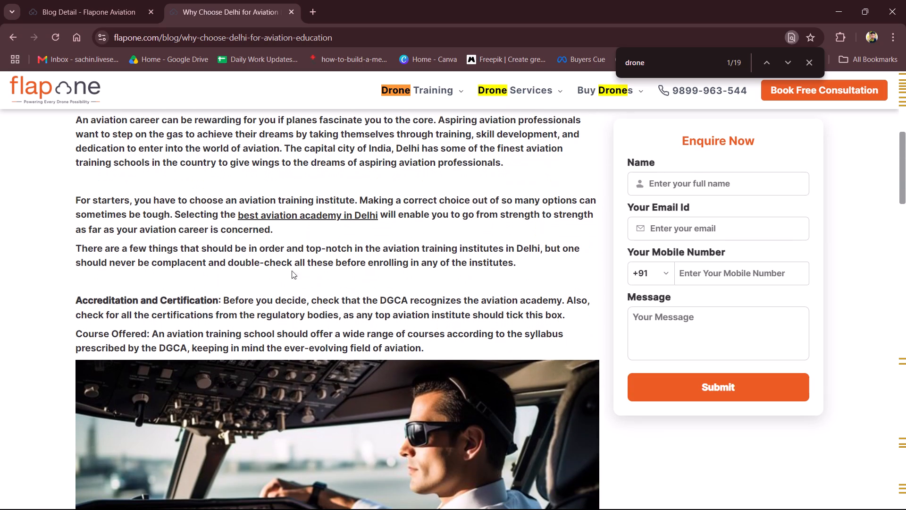
scroll(315, 214, down, 1)
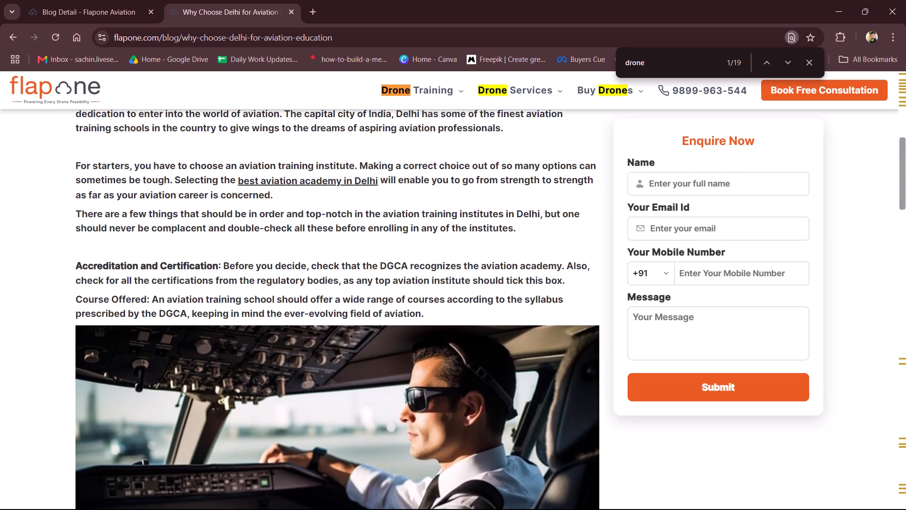
scroll(315, 214, down, 7)
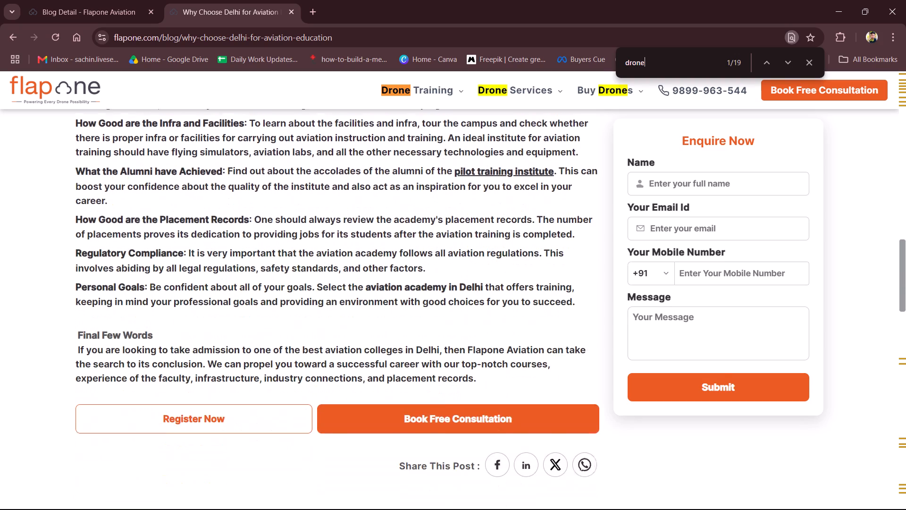
scroll(315, 214, down, 2)
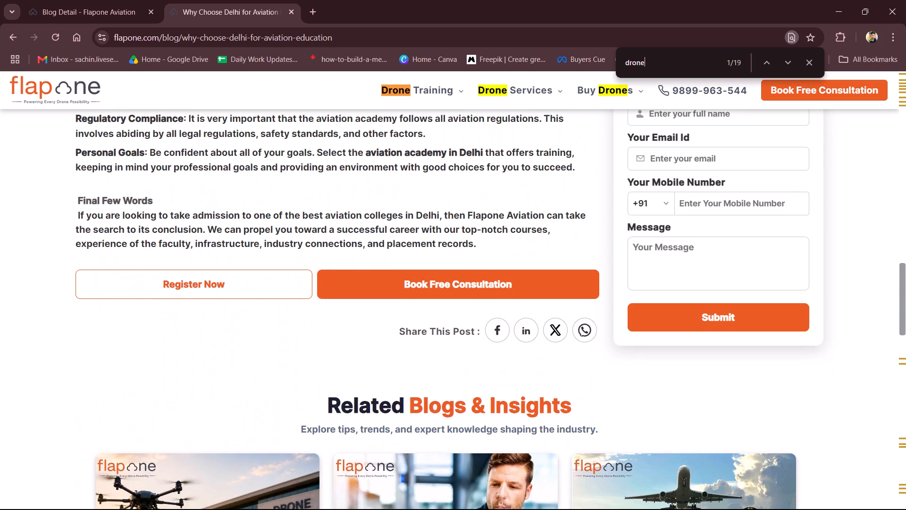
scroll(315, 214, down, 1)
scroll(315, 214, up, 2)
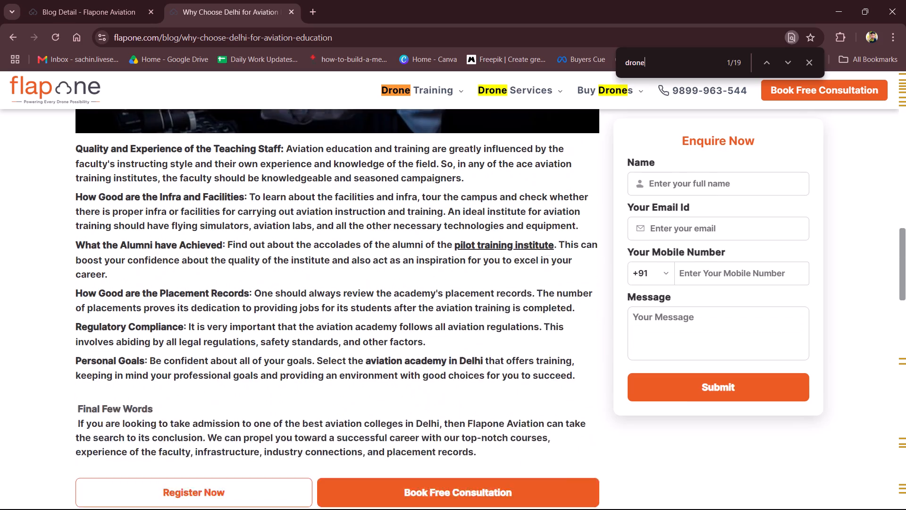
scroll(315, 214, up, 3)
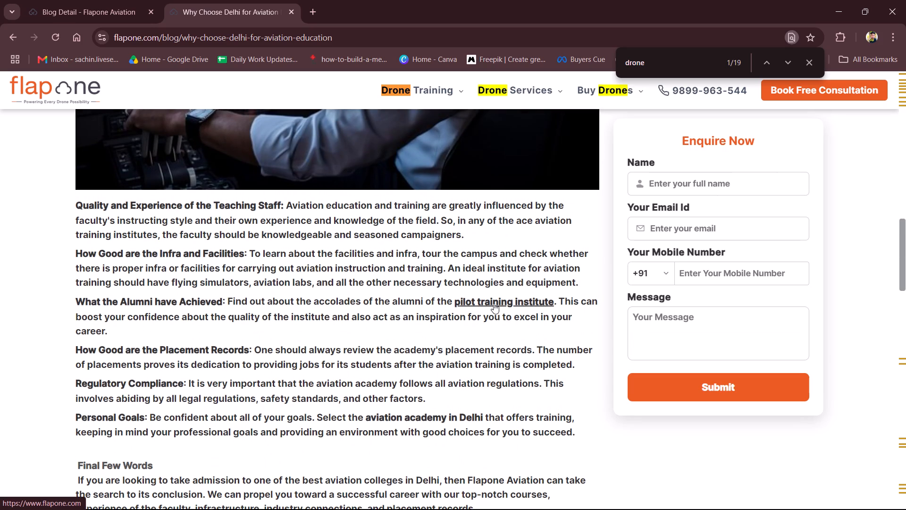
click(113, 0)
scroll(347, 295, down, 3)
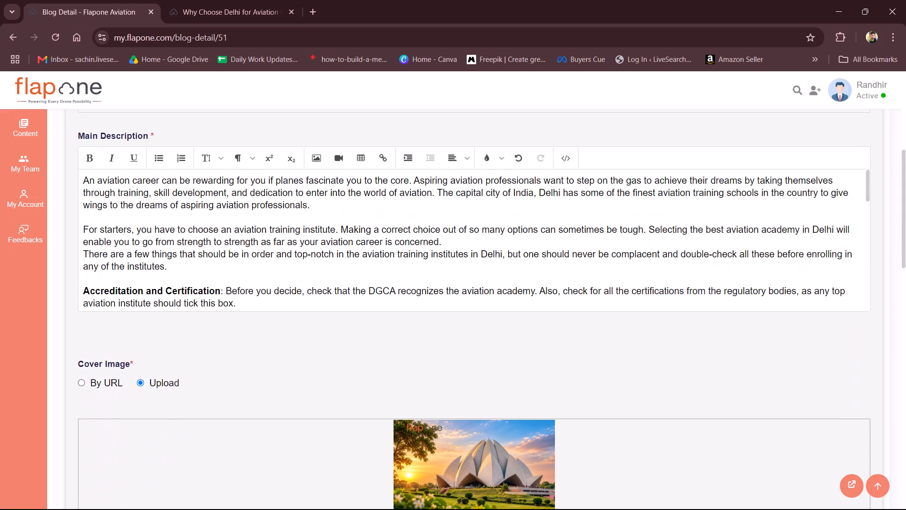
scroll(353, 288, down, 7)
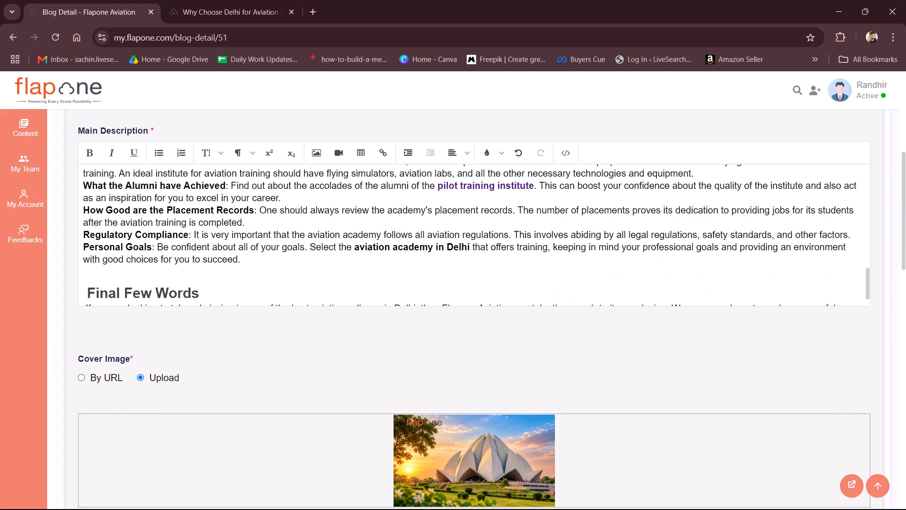
click(468, 222)
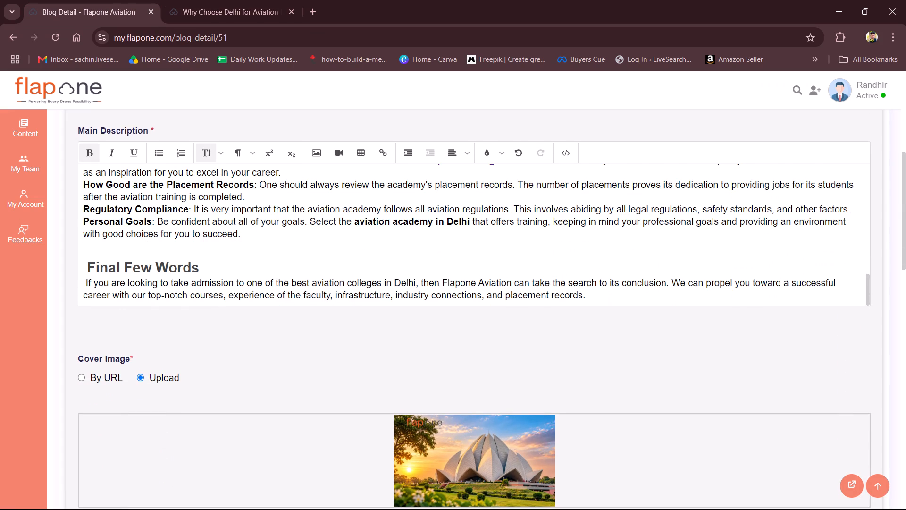
key(Right)
key(ctrl+shift+Left)
key(ctrl+shift+Left)
key(ctrl+shift+Left)
key(ctrl+shift+Left)
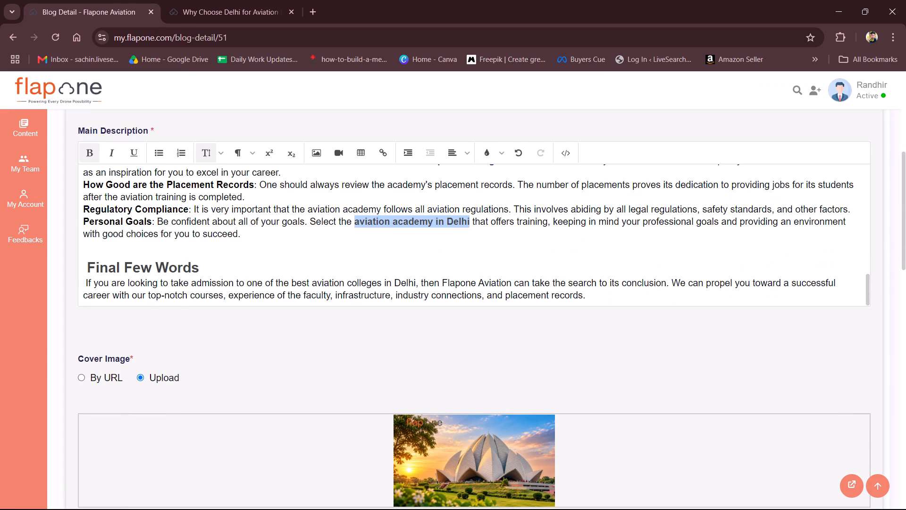
key(ctrl+k)
click(254, 0)
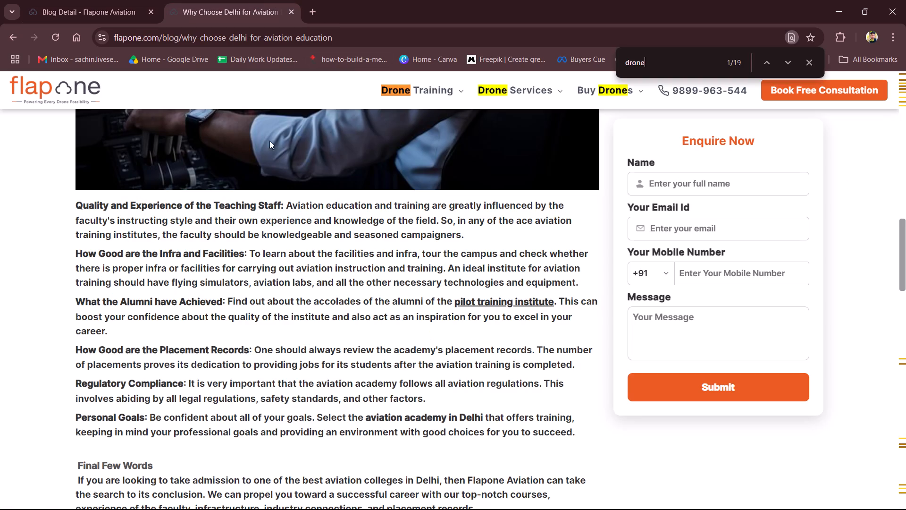
click(92, 0)
key(alt+Tab)
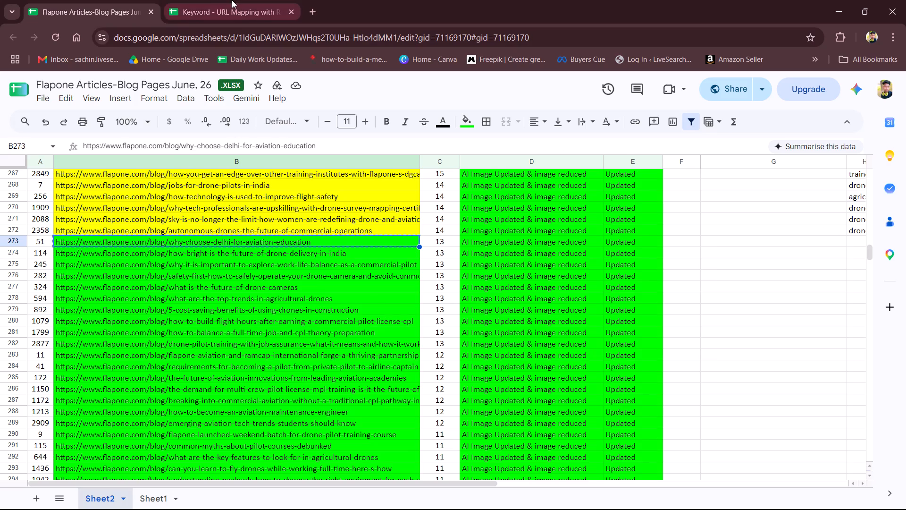
click(232, 3)
click(185, 186)
key(ctrl+c)
key(alt+Tab)
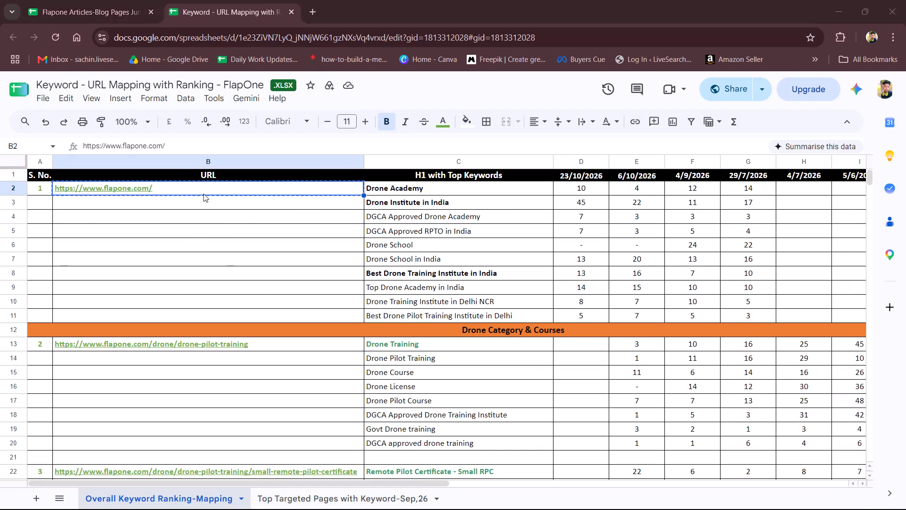
key(ctrl+v)
key(Return)
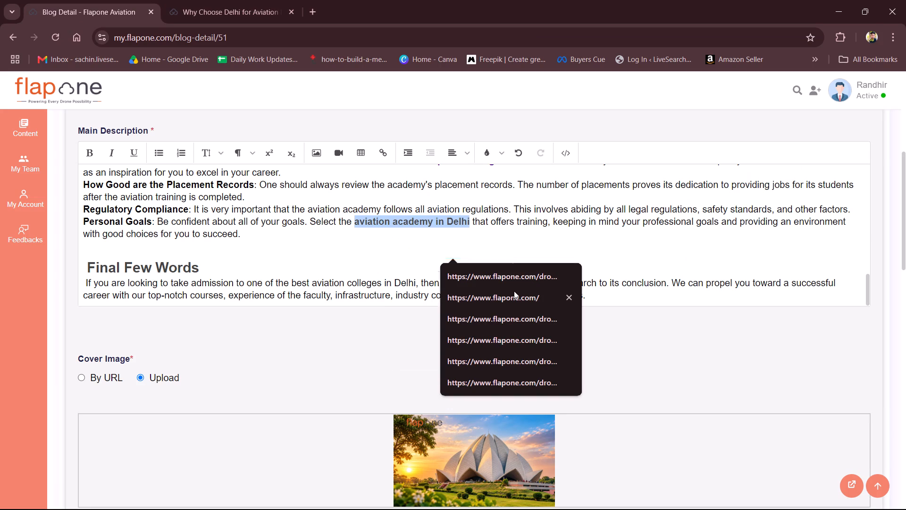
click(357, 273)
Colour the "aviation academy in Delhi" link in the Personal Goals paragraph blue.
click(383, 213)
click(384, 221)
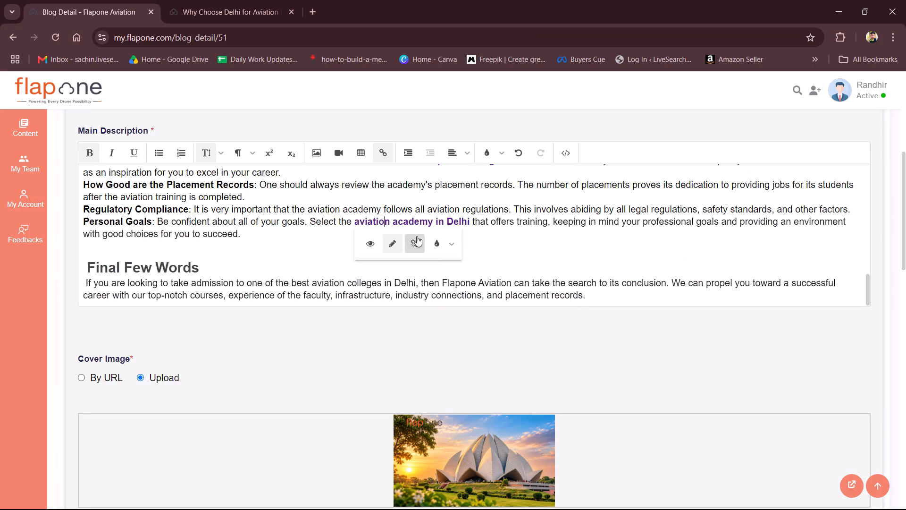
click(451, 245)
click(542, 278)
click(536, 305)
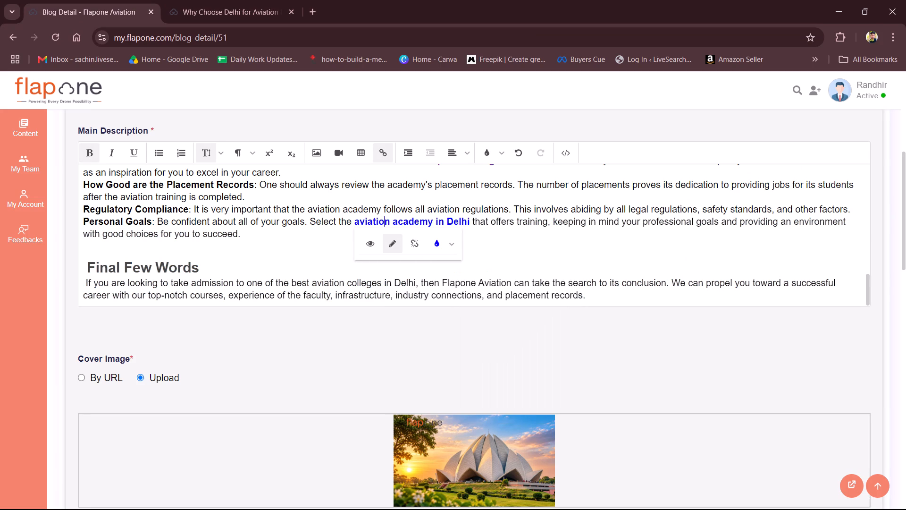
click(530, 265)
double_click(479, 253)
scroll(462, 251, up, 8)
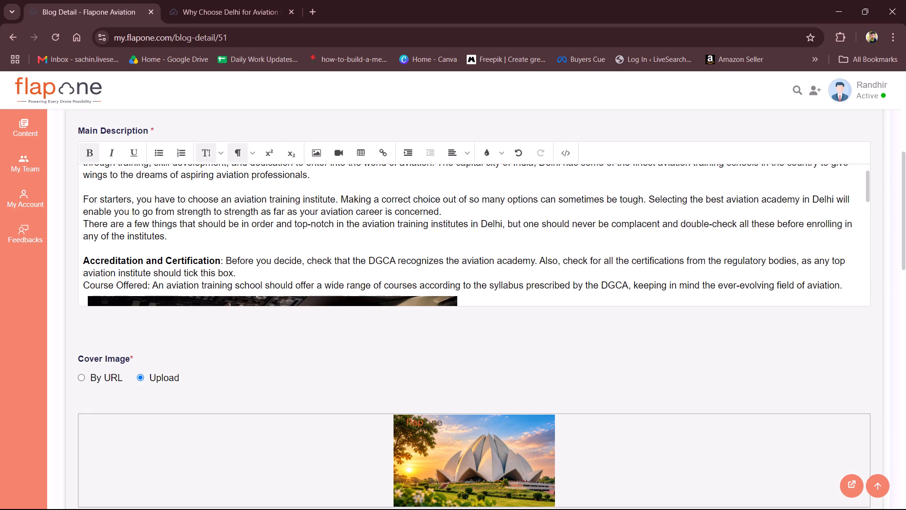
click(205, 0)
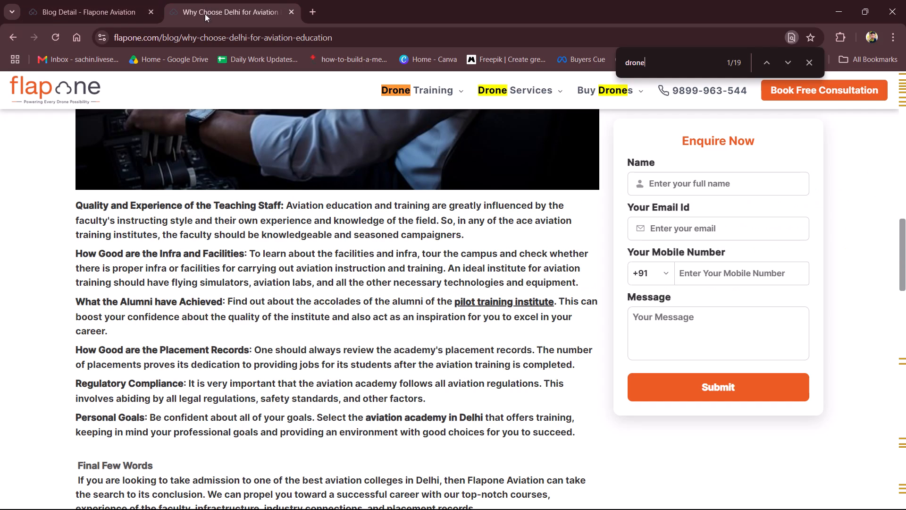
scroll(299, 187, up, 9)
scroll(299, 187, down, 2)
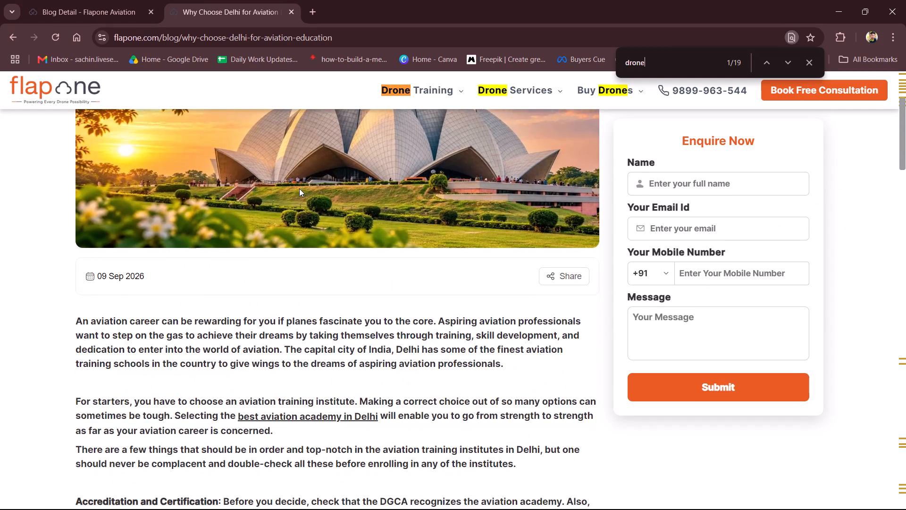
scroll(299, 188, down, 1)
click(79, 0)
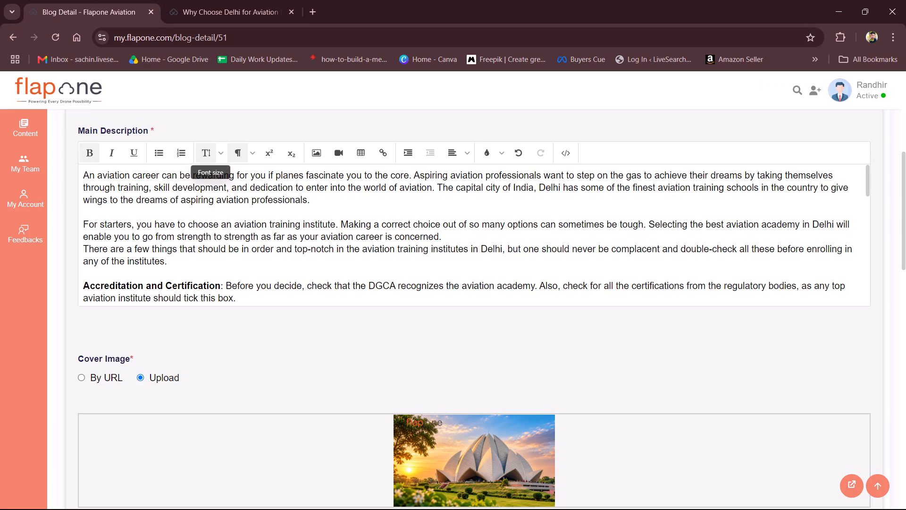
click(833, 223)
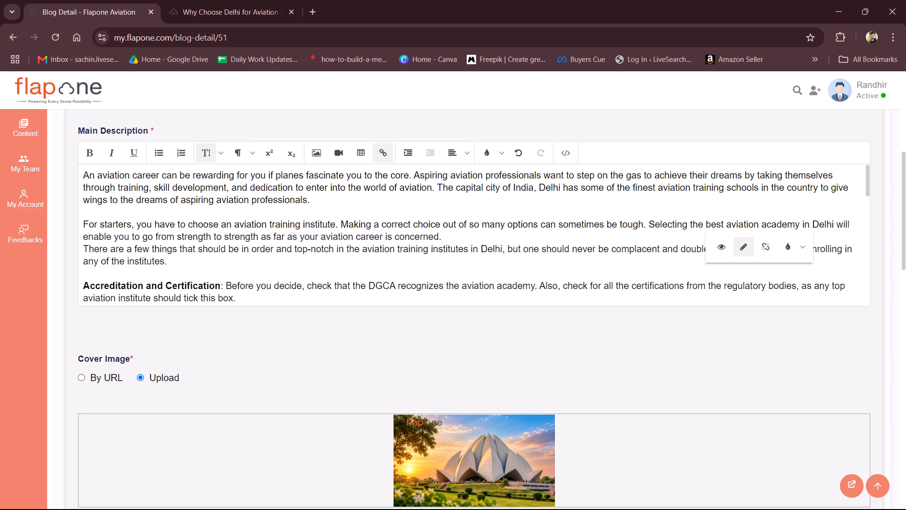
click(749, 248)
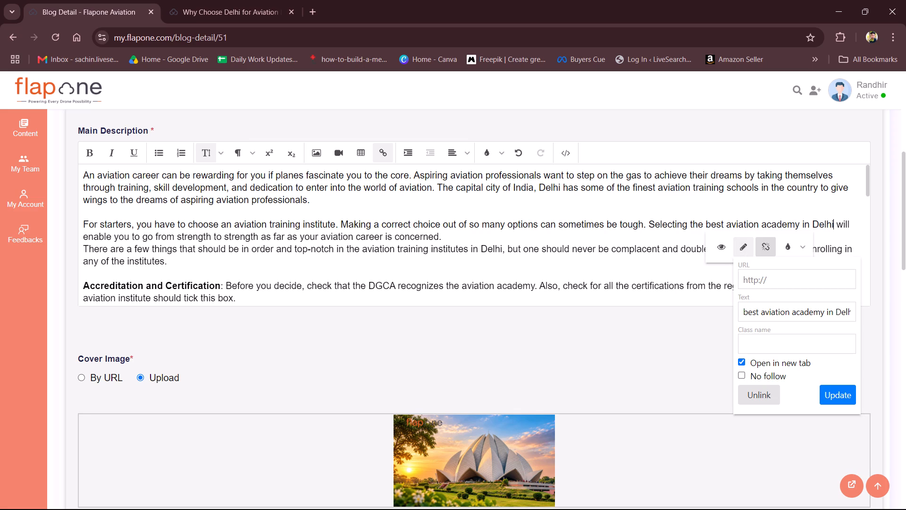
click(781, 284)
key(ctrl+v)
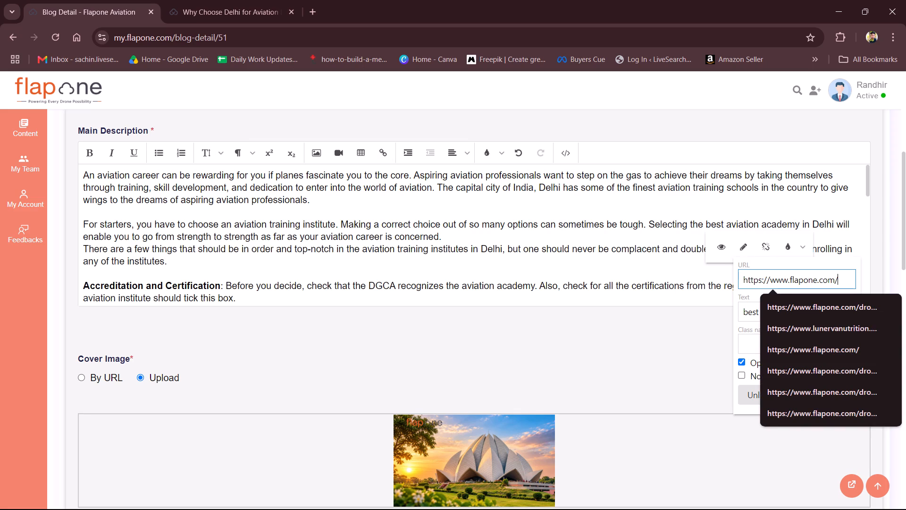
click(748, 326)
click(844, 388)
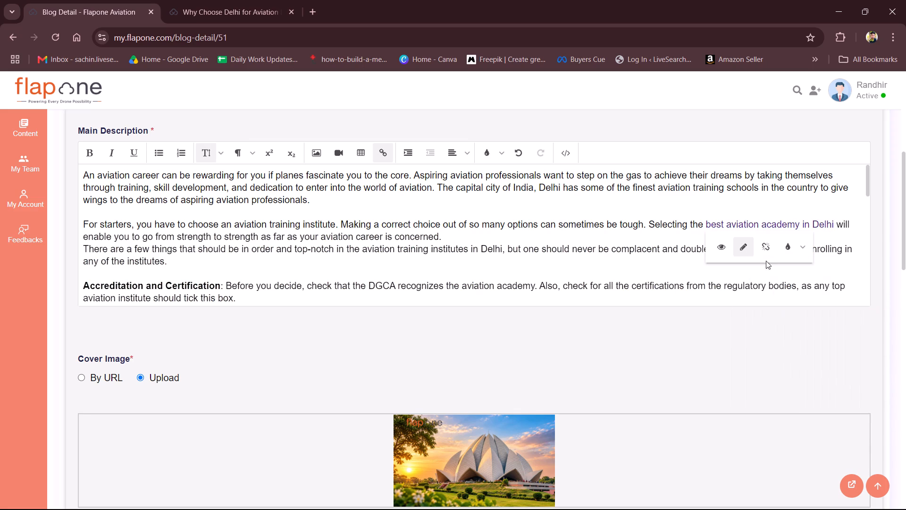
Make the whole "best aviation academy in Delhi" link text bold and blue.
key(ctrl+shift+Left)
key(ctrl+shift+Left)
key(ctrl+shift+Left)
key(ctrl+shift+Left)
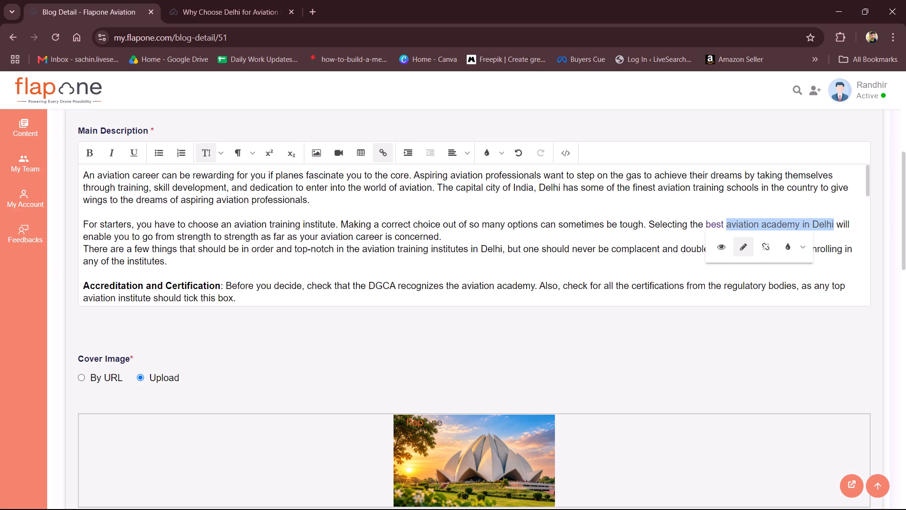
key(ctrl+shift+Left)
key(ctrl+b)
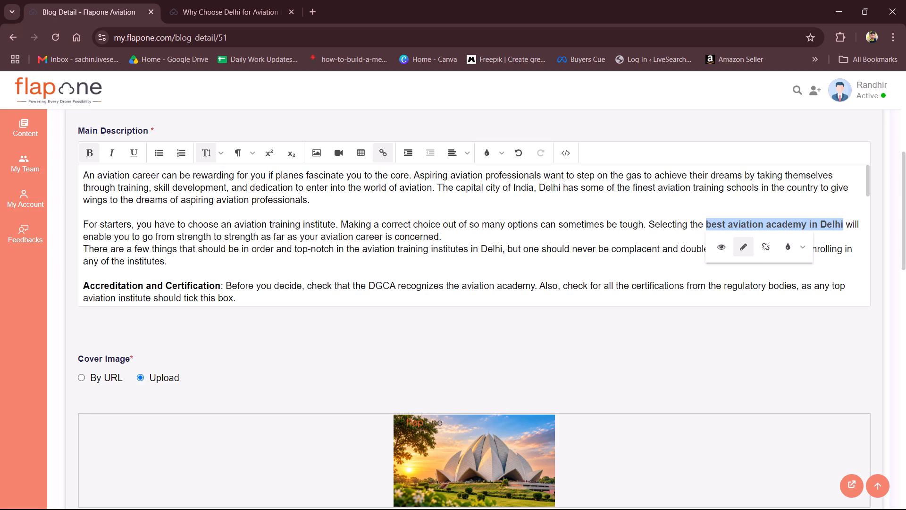
click(793, 253)
click(806, 253)
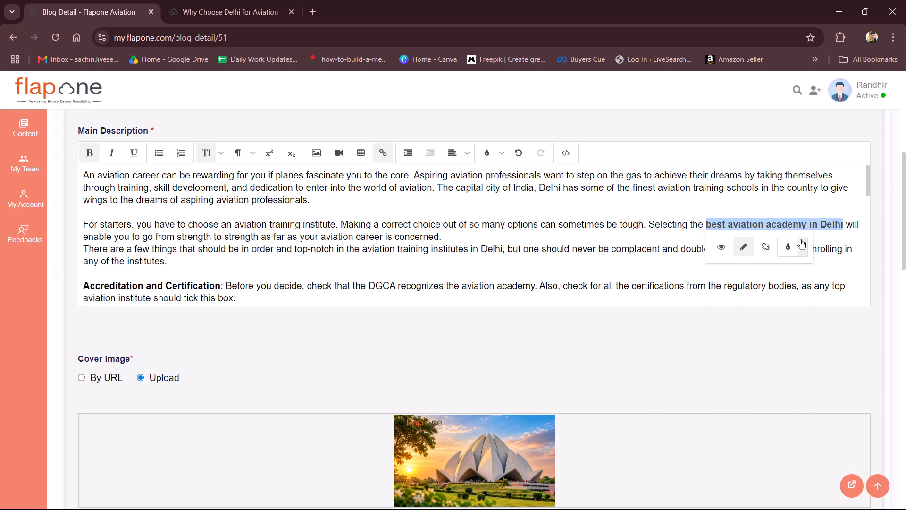
click(800, 239)
click(760, 274)
click(770, 318)
click(686, 254)
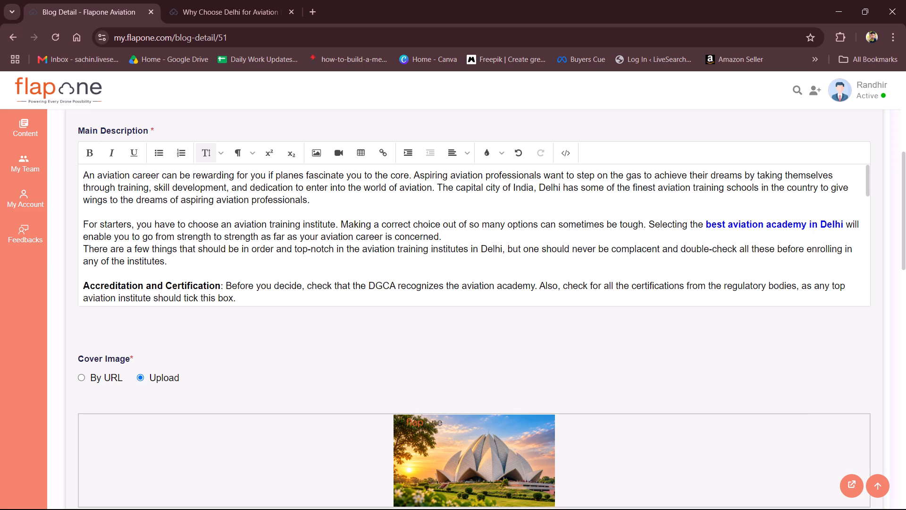
scroll(393, 264, down, 1)
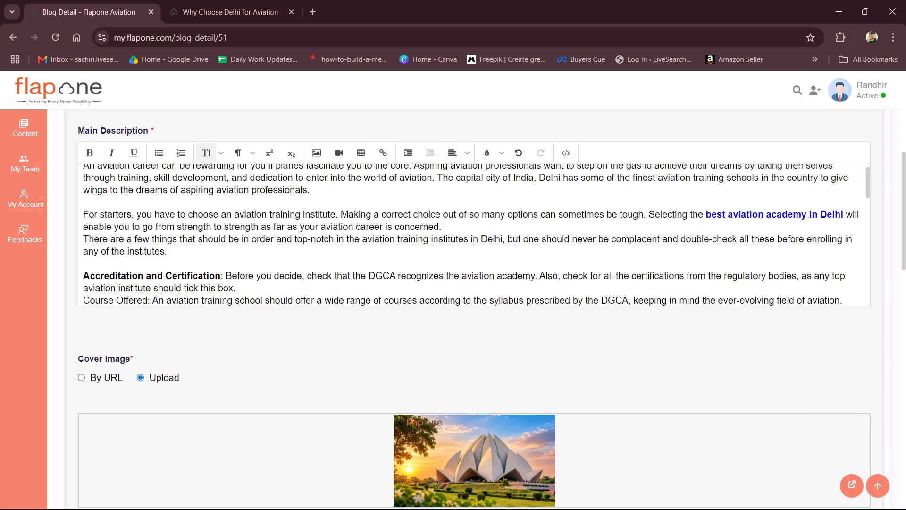
scroll(393, 266, down, 1)
scroll(380, 215, up, 1)
scroll(380, 215, down, 5)
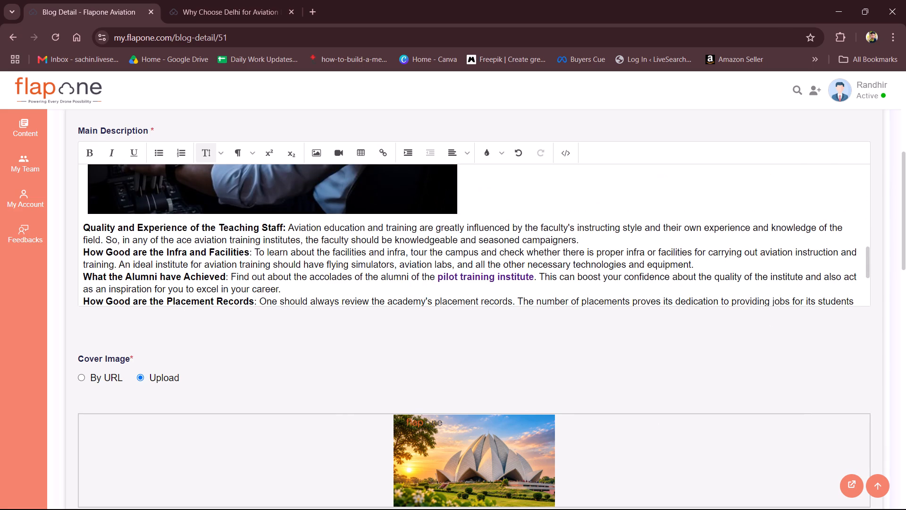
click(451, 281)
click(470, 255)
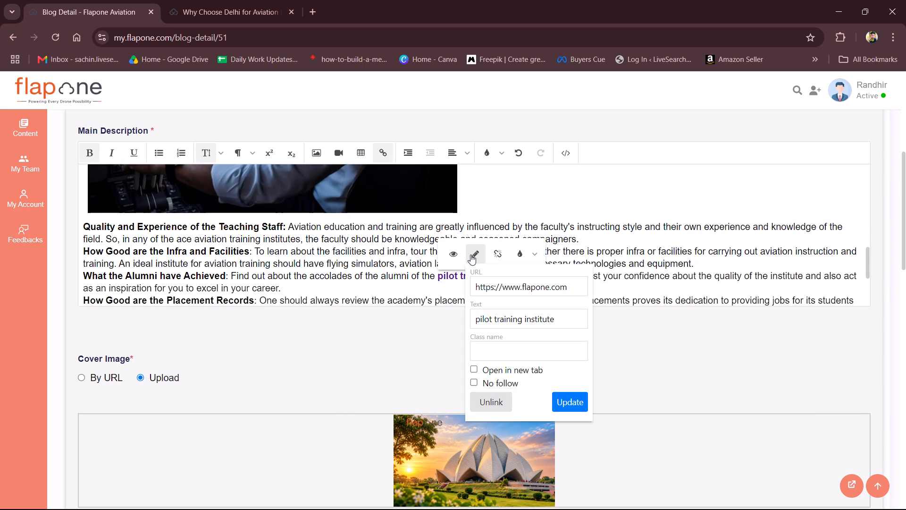
key(alt+Tab)
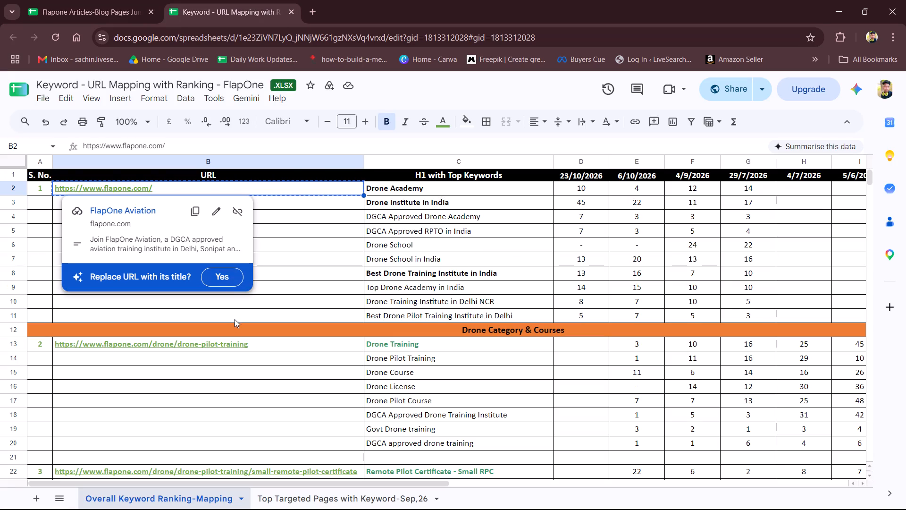
click(234, 348)
key(ctrl+c)
key(alt+Tab)
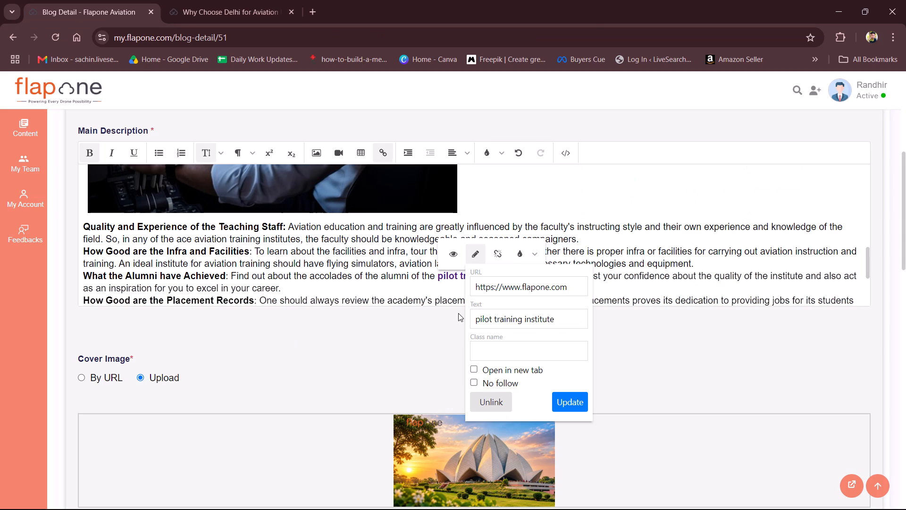
key(ctrl+v)
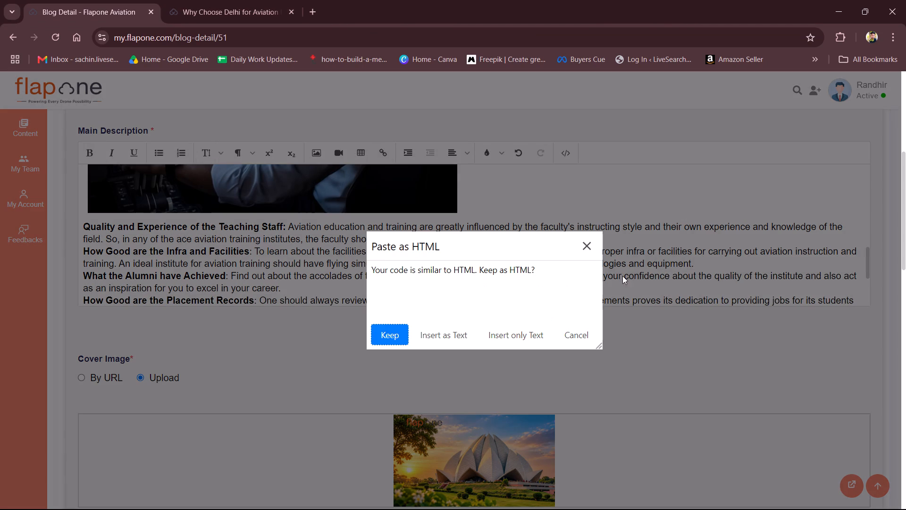
click(591, 243)
click(486, 275)
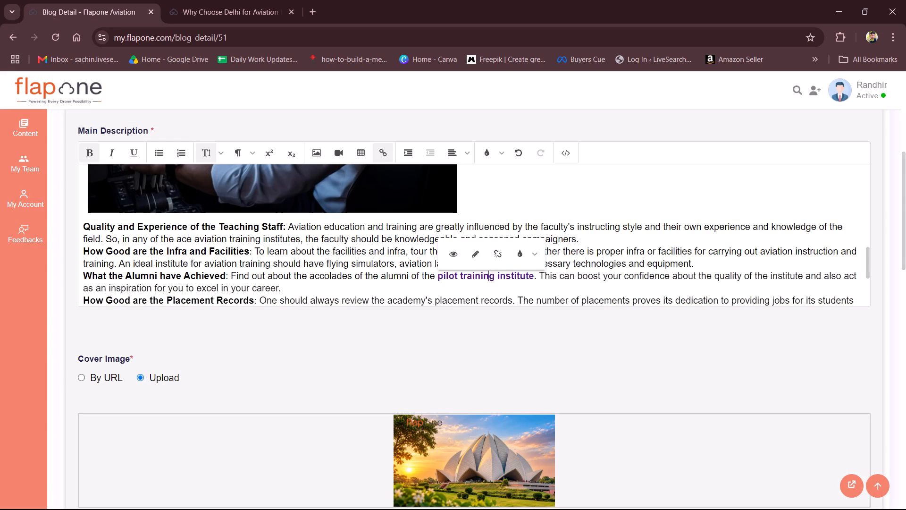
click(477, 259)
click(505, 287)
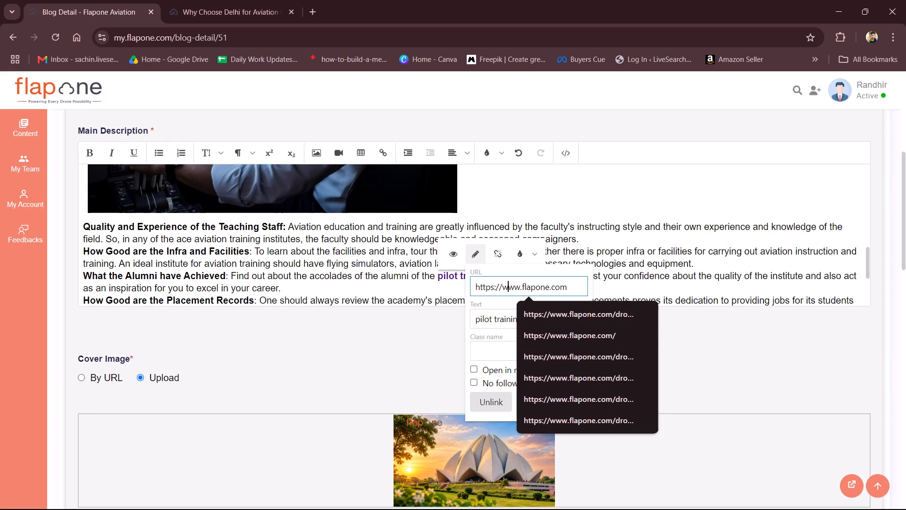
key(ctrl+a)
key(BackSpace)
key(ctrl+v)
key(Return)
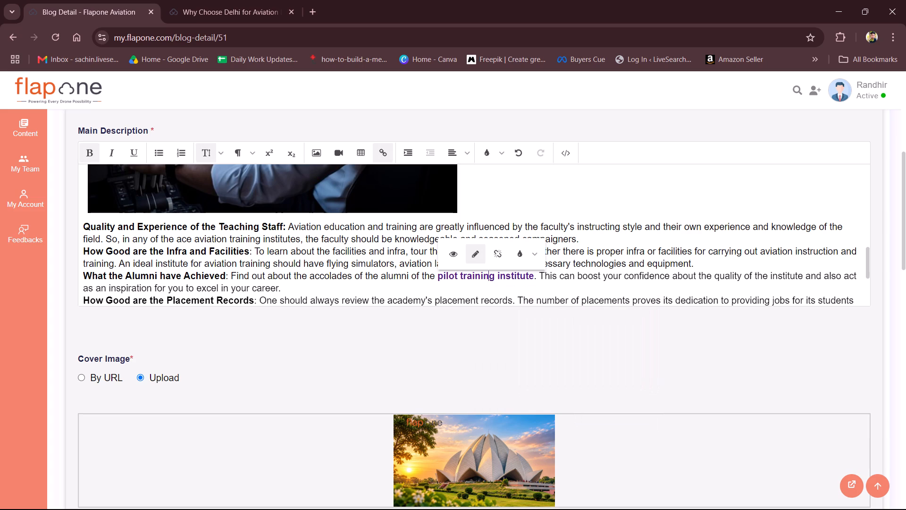
Colour the "pilot training institute" link text in the What the Alumni have Achieved paragraph blue.
click(535, 246)
click(628, 277)
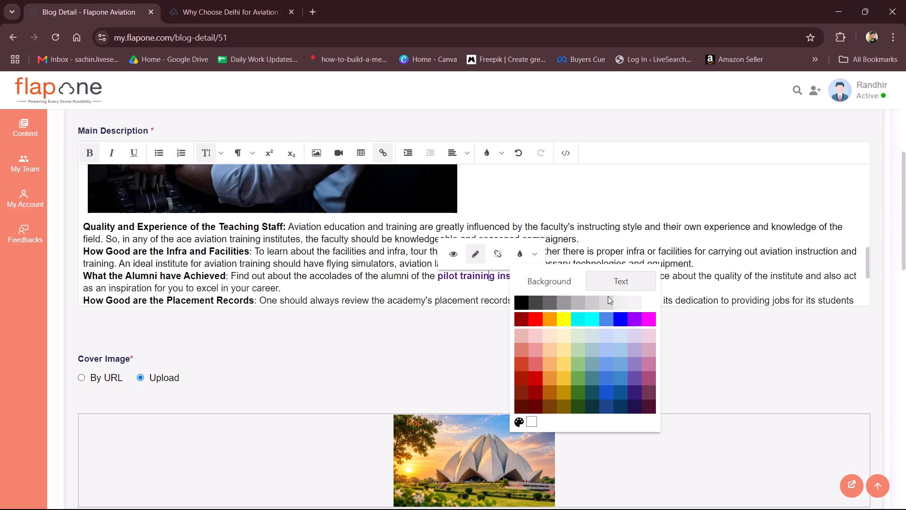
click(616, 314)
click(659, 270)
click(486, 280)
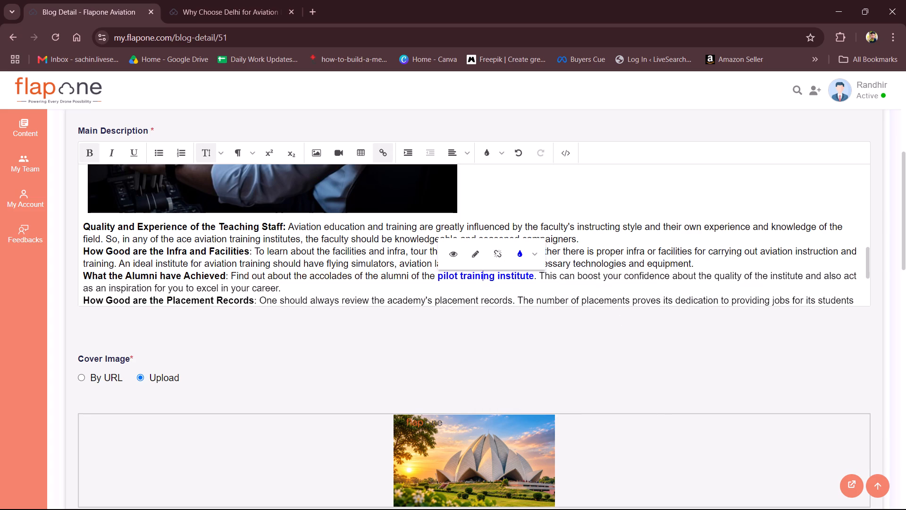
click(527, 252)
click(441, 368)
Submit the updated "Why Choose Delhi for Aviation Education?" post and reload its live page.
scroll(441, 367, down, 7)
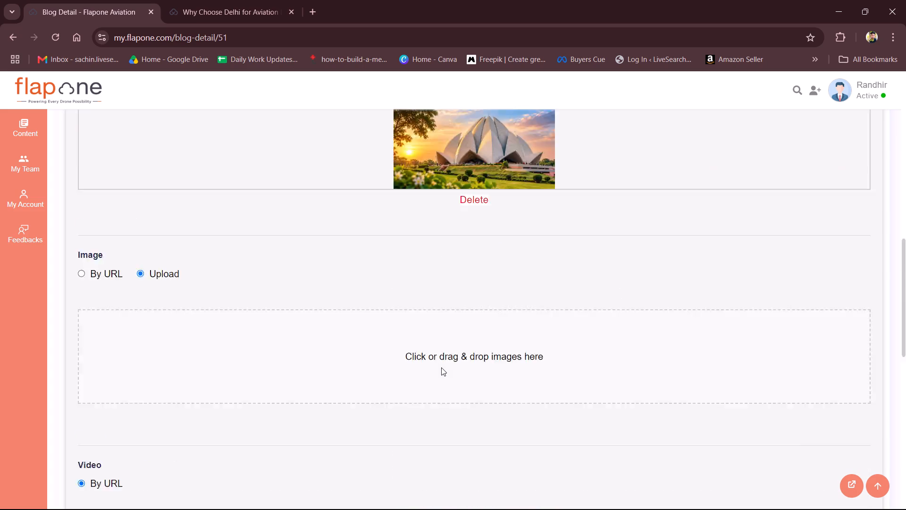
scroll(441, 367, down, 7)
click(475, 483)
click(255, 0)
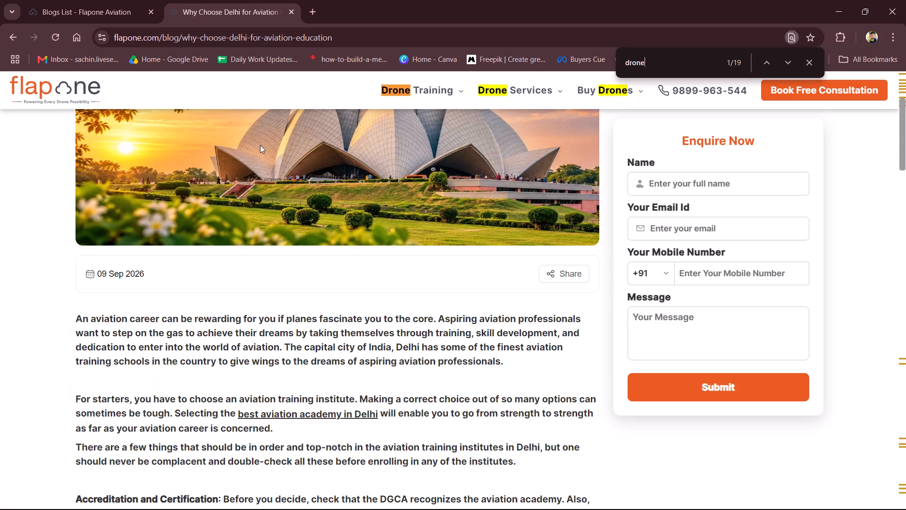
key(ctrl+r)
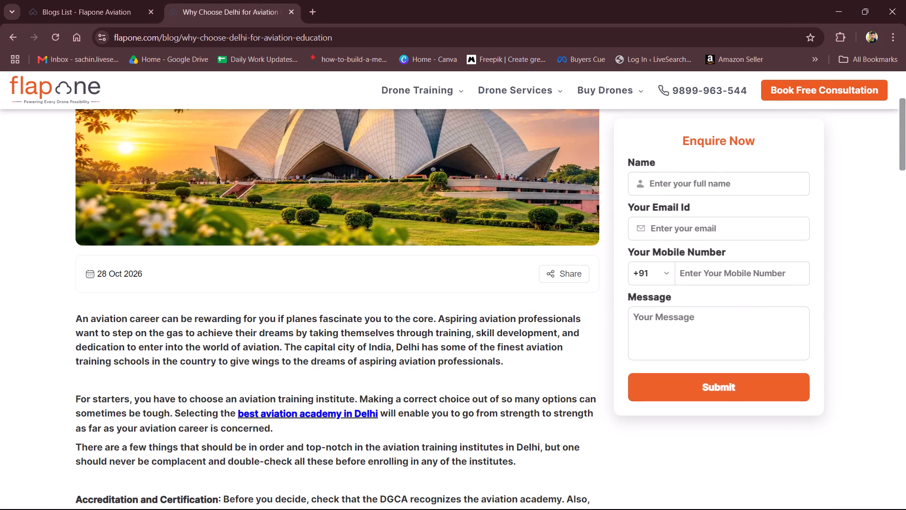
Copy "best aviation academy in Delhi" from the live post into cell H273 of the Flapone Articles-Blog Pages spreadsheet, followed by a comma.
drag(379, 417, 237, 413)
key(ctrl+c)
key(alt+Tab)
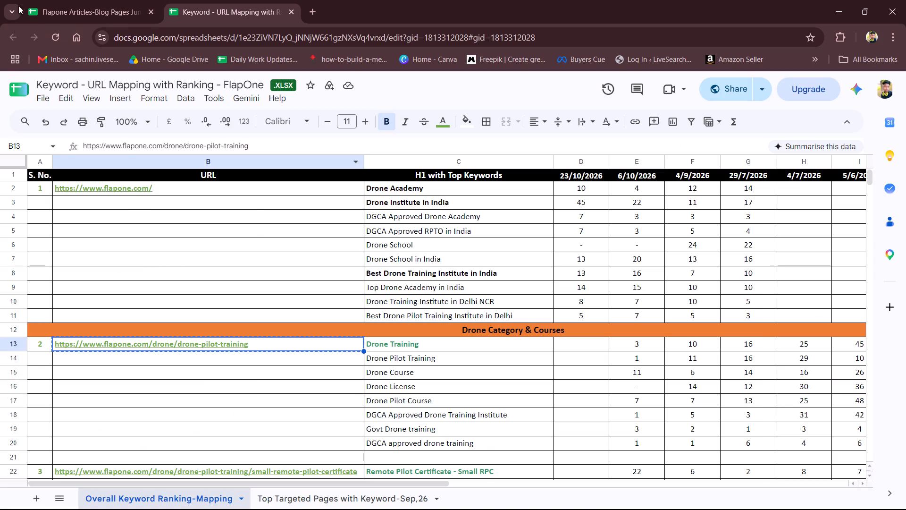
click(100, 0)
click(856, 243)
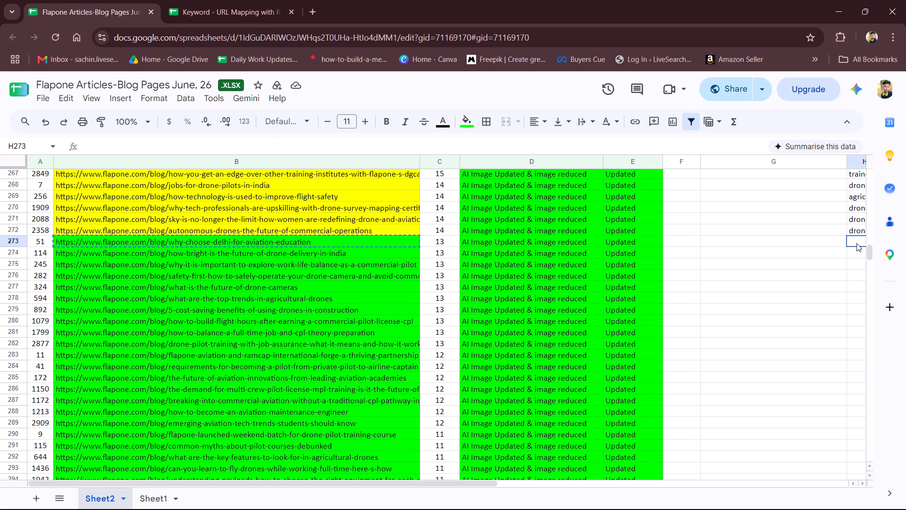
click(288, 140)
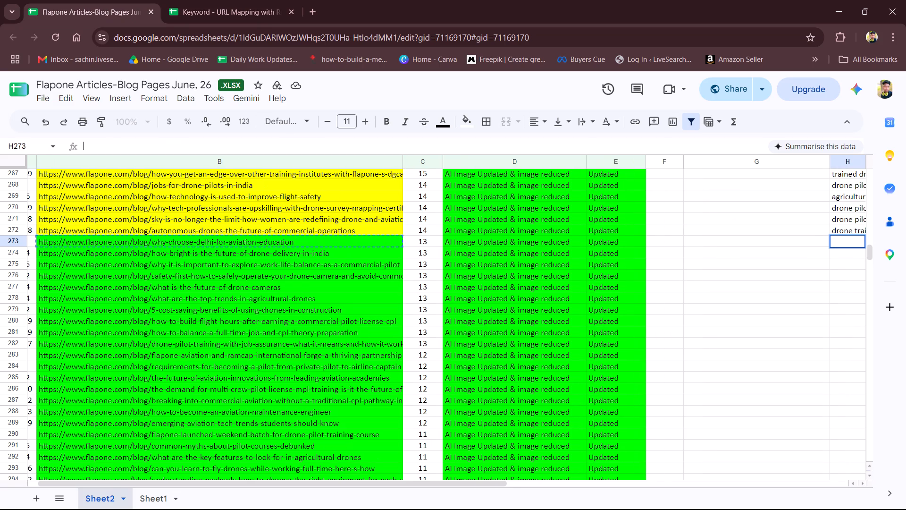
key(ctrl+v)
text(,)
key(space)
key(alt+Tab)
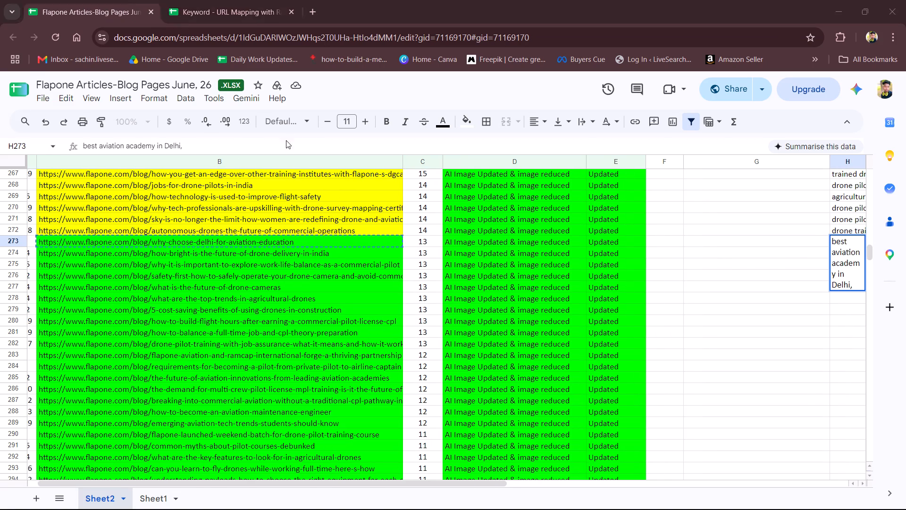
Append "pilot training institute", copied from the live post without its full stop, to the keyword list in cell H273.
scroll(236, 343, down, 2)
scroll(236, 347, up, 1)
scroll(236, 348, down, 1)
scroll(236, 348, up, 2)
scroll(236, 348, down, 6)
scroll(252, 332, up, 1)
scroll(252, 332, down, 5)
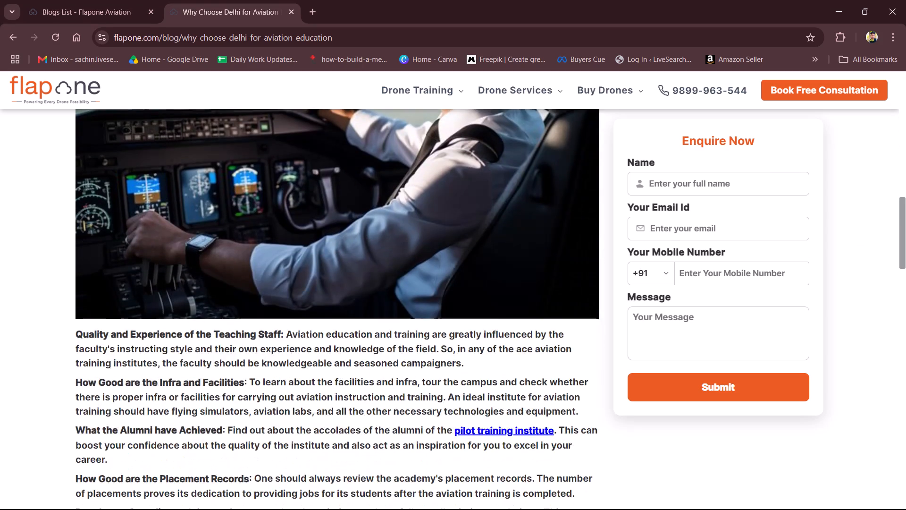
scroll(266, 329, down, 2)
drag(561, 310, 525, 309)
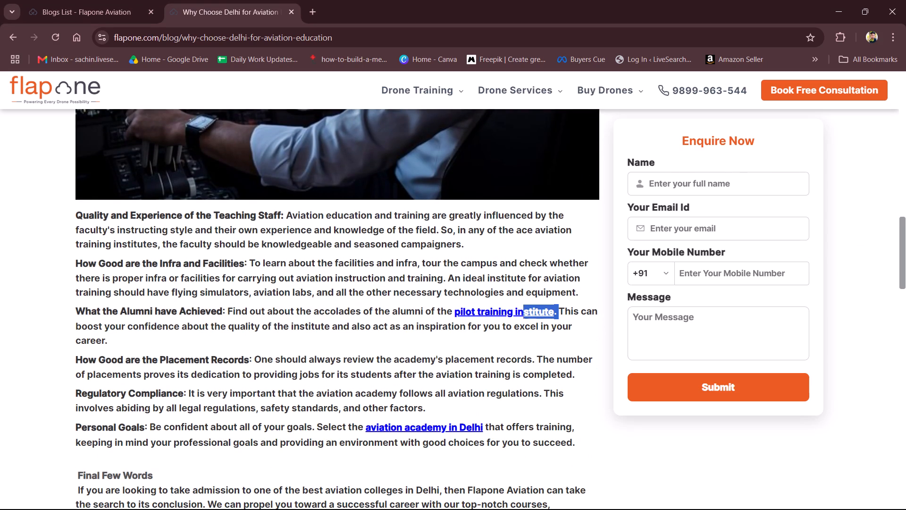
drag(525, 309, 456, 314)
key(ctrl+c)
key(alt+Tab)
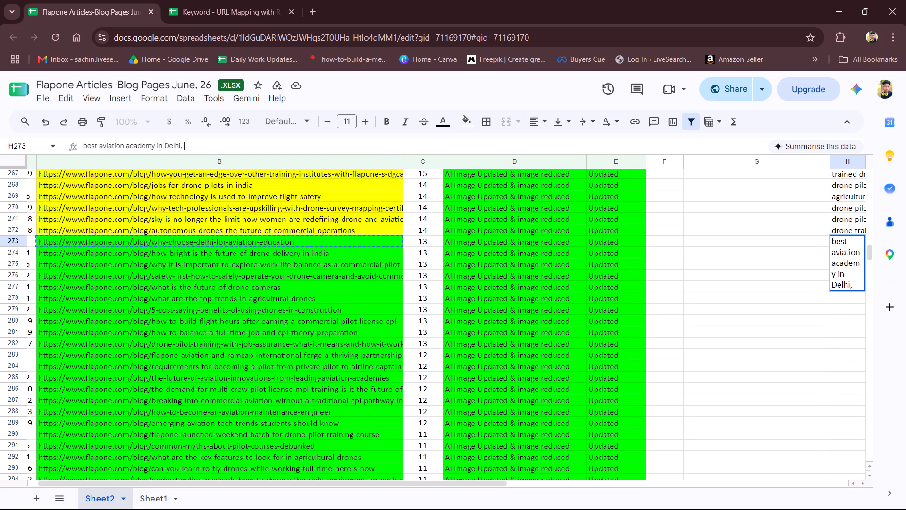
key(ctrl+v)
key(BackSpace)
key(BackSpace)
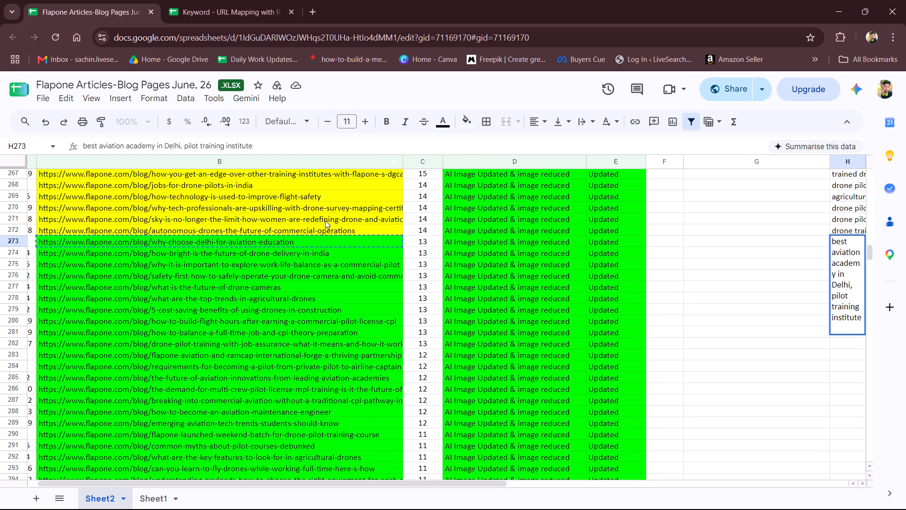
Fill the why-choose-delhi-for-aviation-education URL cell B273 with yellow.
click(321, 240)
click(462, 119)
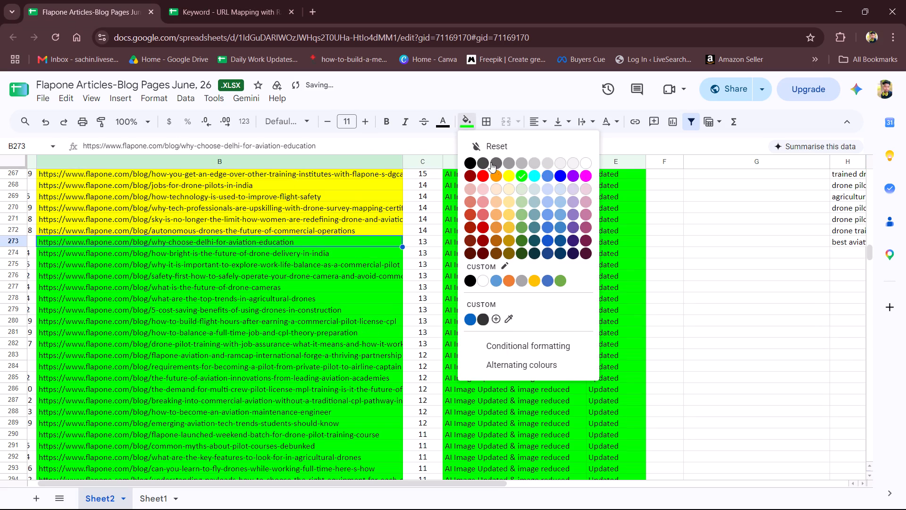
click(505, 178)
Copy the how-bright-is-the-future-of-drone-delivery-in-india URL from cell B274 and open that live blog page.
click(304, 256)
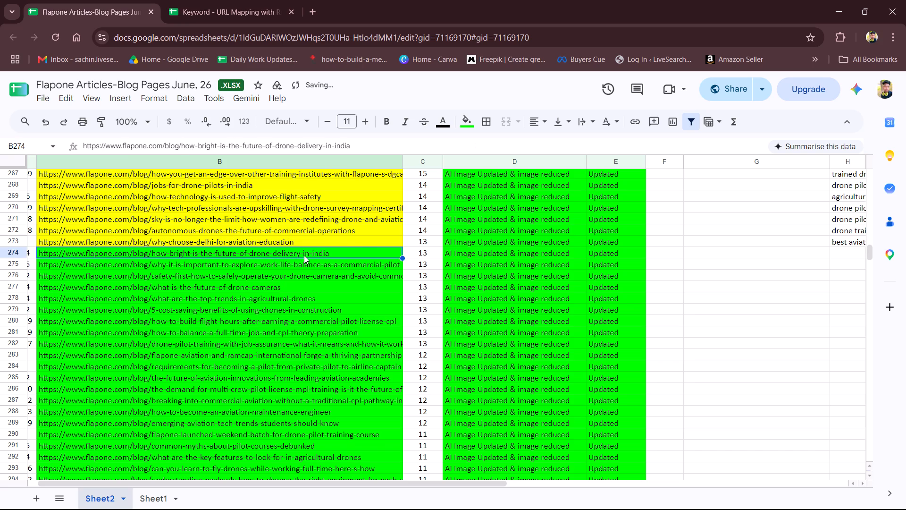
key(ctrl+c)
key(alt+Tab)
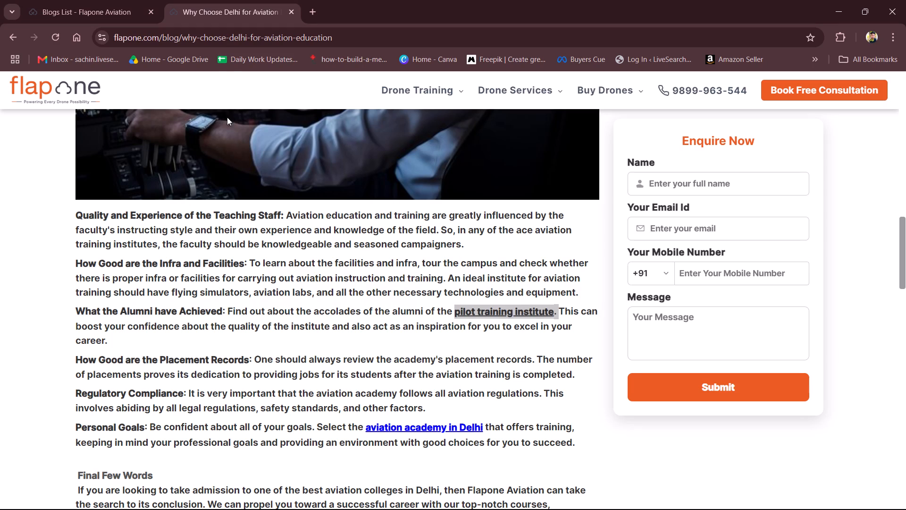
click(237, 38)
key(ctrl+v)
key(Return)
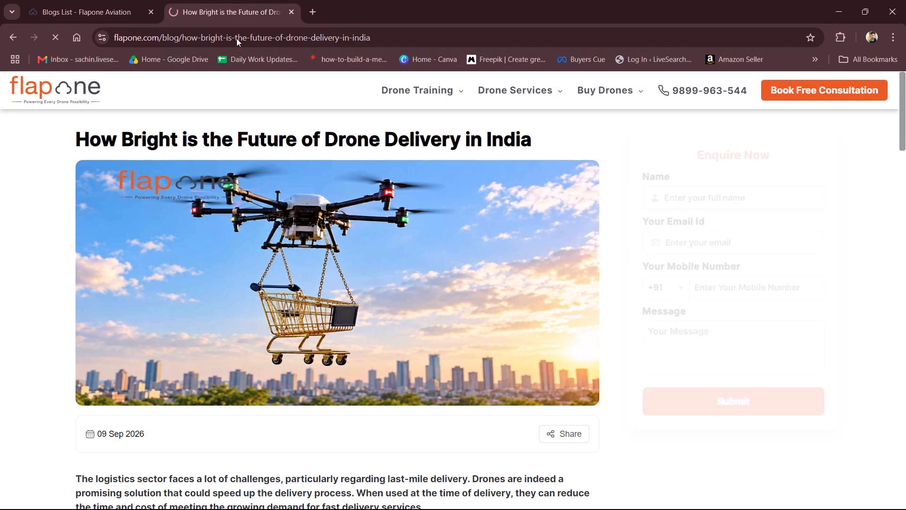
Search the blog list by URL for the copied drone-delivery post address and open that post for editing.
click(81, 0)
click(522, 201)
click(516, 240)
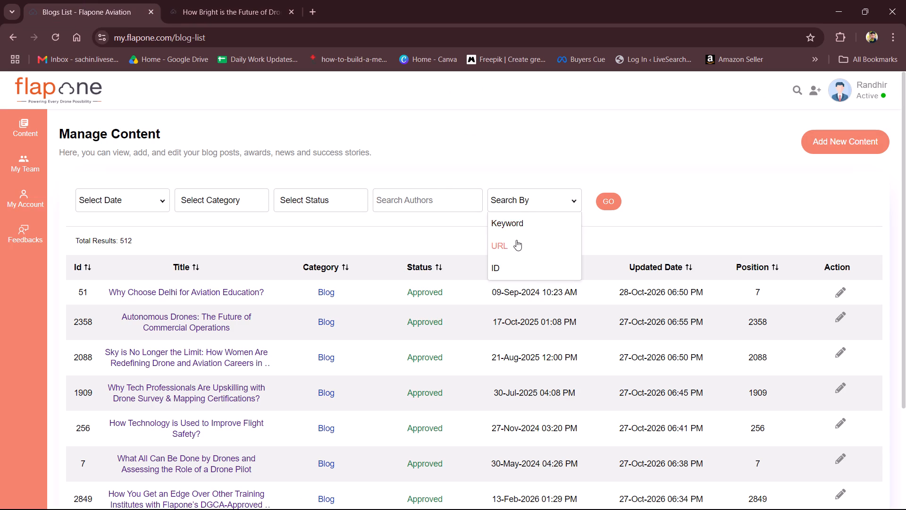
click(626, 199)
key(ctrl+v)
key(Tab)
key(Return)
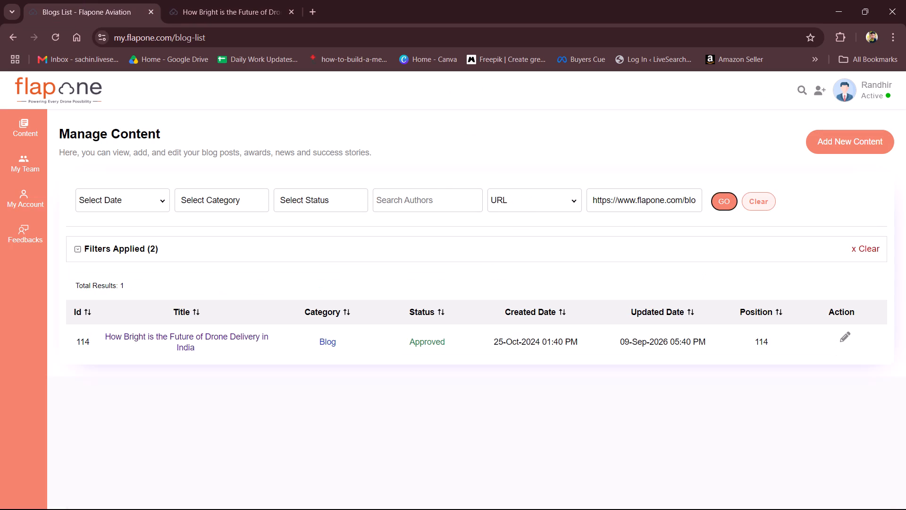
click(842, 334)
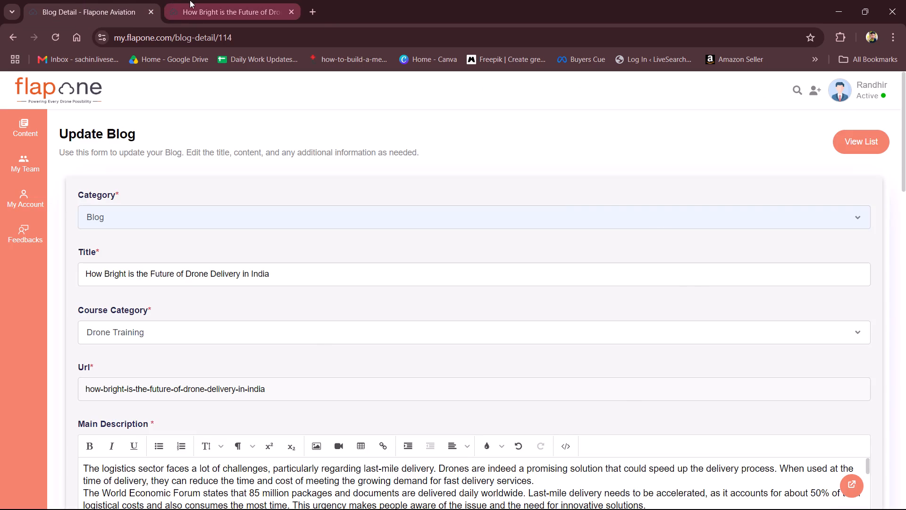
Highlight "drone" on the live drone-delivery post and examine its text for existing links and keywords suitable for linking.
click(191, 0)
key(ctrl+f)
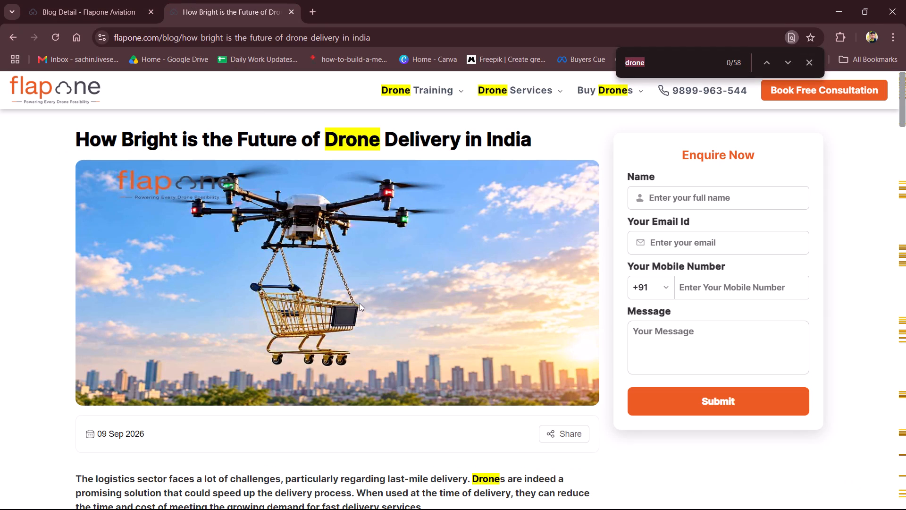
scroll(360, 303, down, 7)
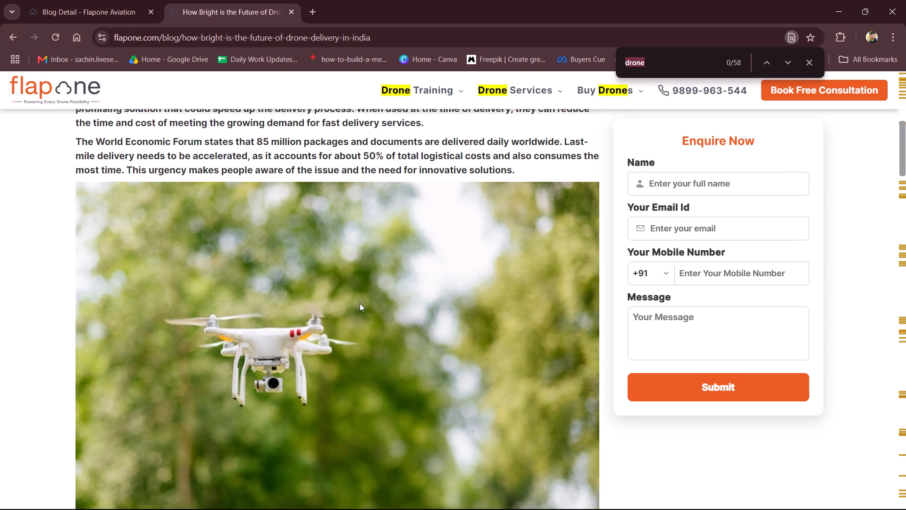
scroll(360, 303, down, 3)
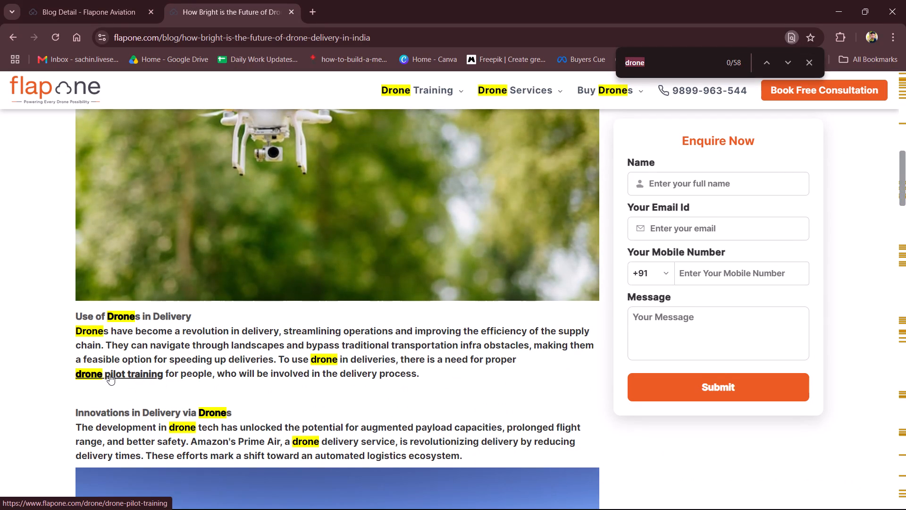
scroll(109, 374, down, 4)
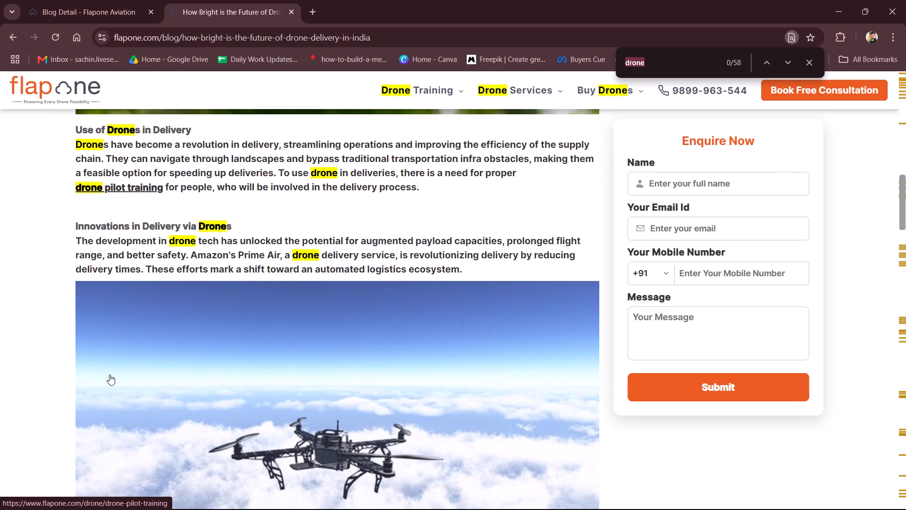
scroll(109, 374, down, 8)
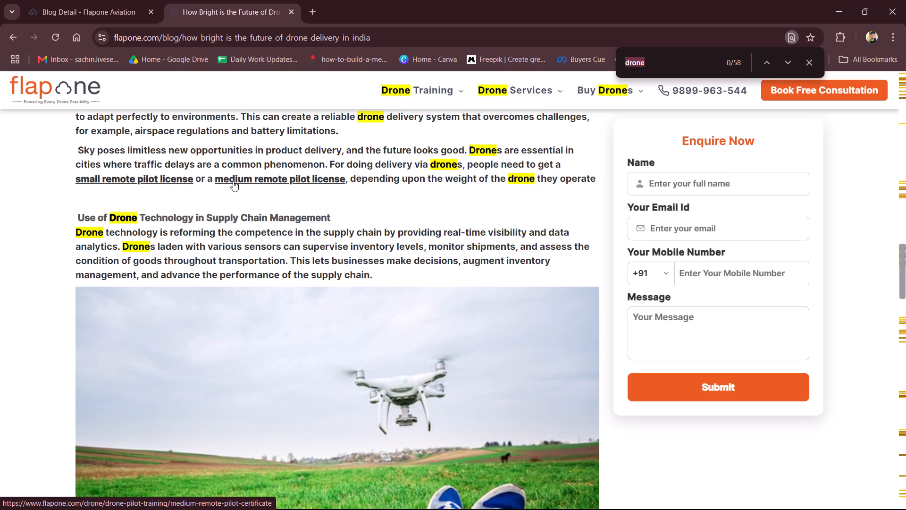
scroll(233, 181, down, 7)
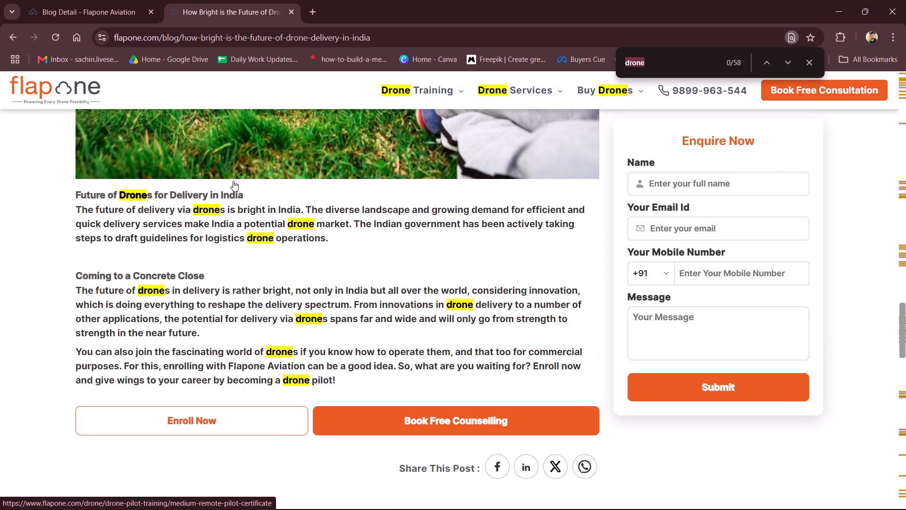
In the post editor, color the "drone pilot training" link under Use of Drones in Delivery blue.
click(92, 0)
scroll(272, 359, down, 5)
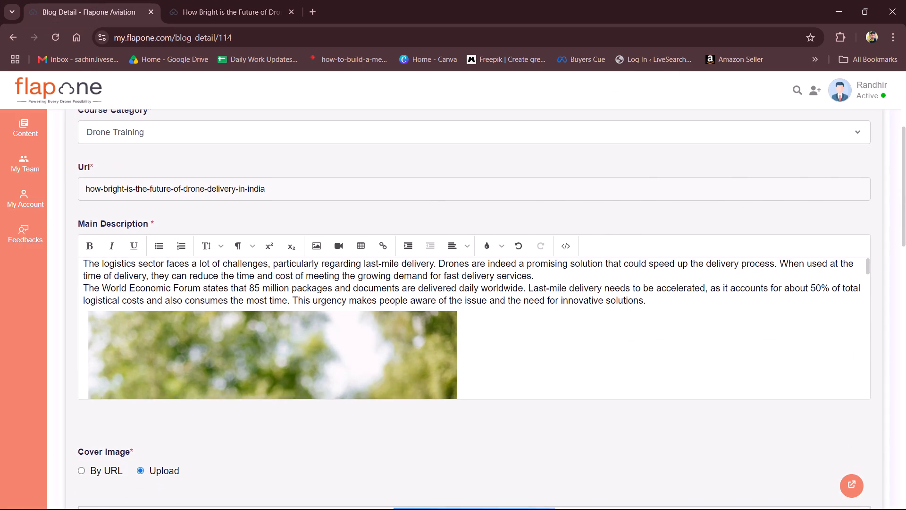
scroll(302, 356, down, 3)
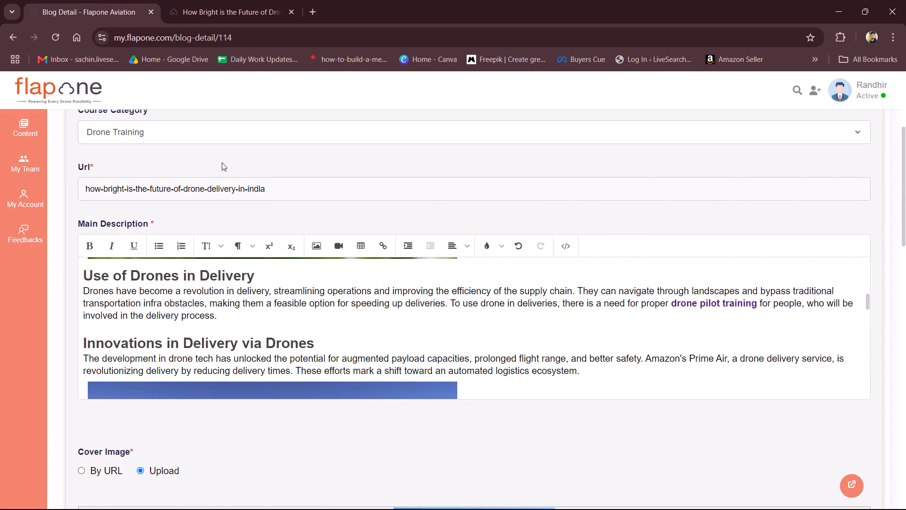
click(707, 309)
click(752, 327)
click(847, 356)
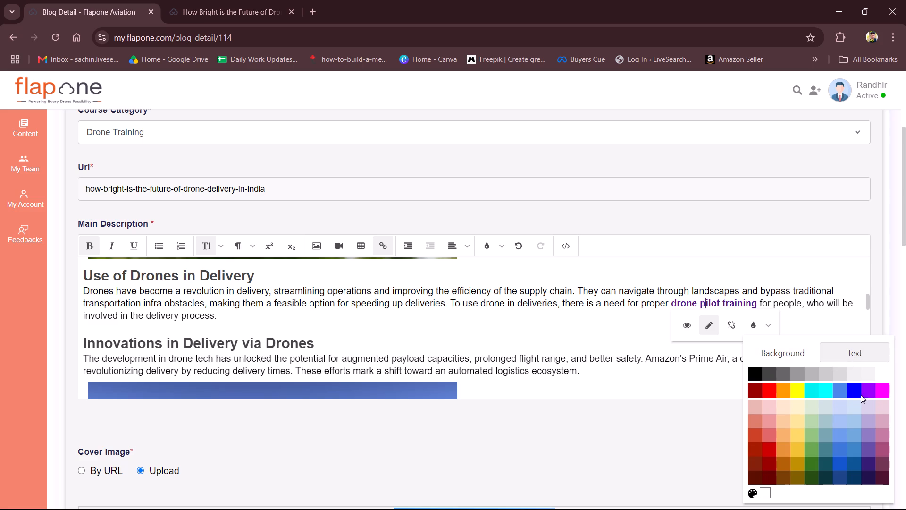
click(854, 389)
click(646, 337)
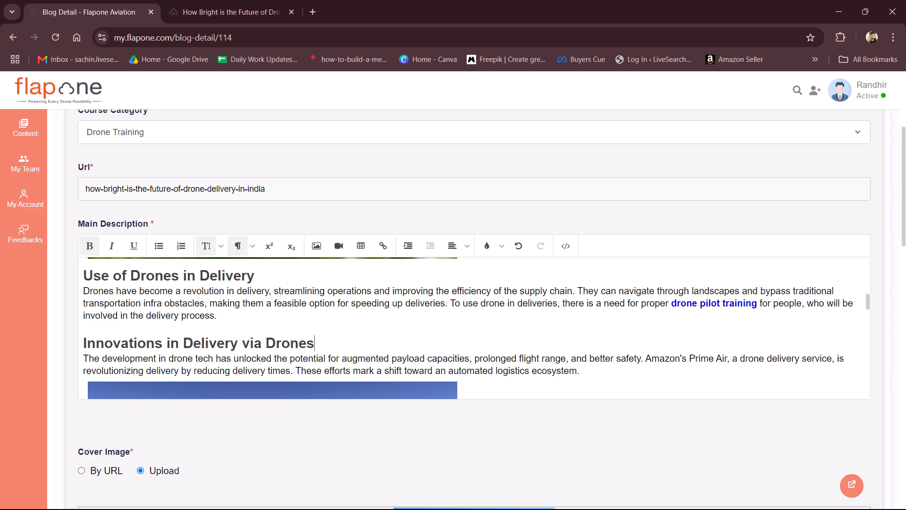
Color the "small remote pilot license" link under The Future of Drones in Logistics blue.
scroll(493, 350, down, 4)
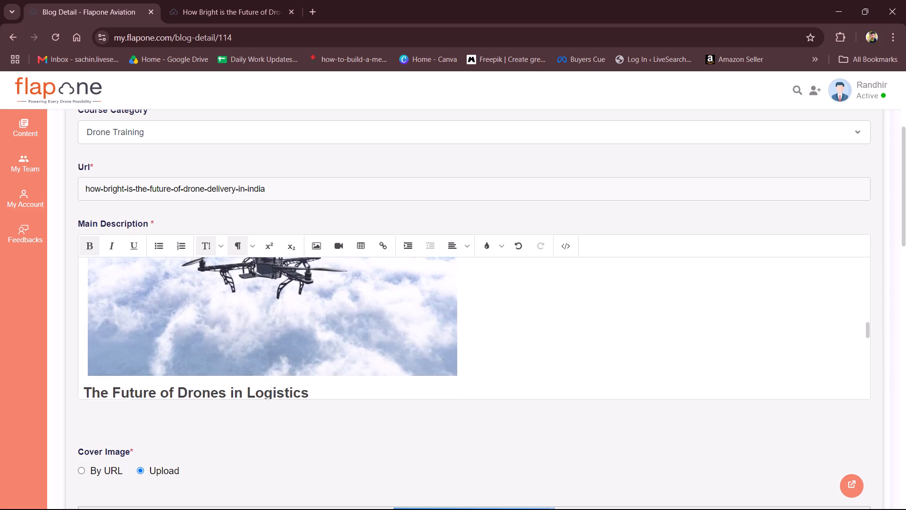
scroll(493, 350, down, 1)
scroll(374, 353, down, 2)
click(278, 309)
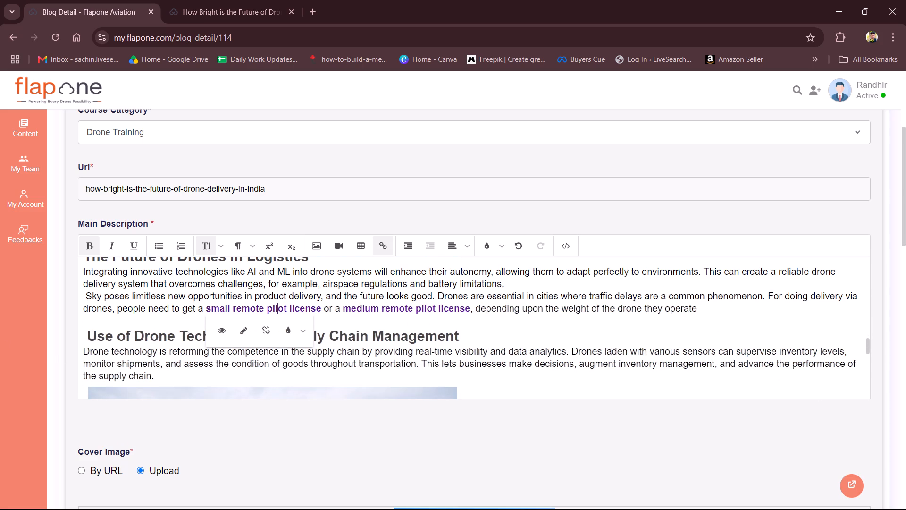
click(289, 330)
click(371, 356)
click(380, 403)
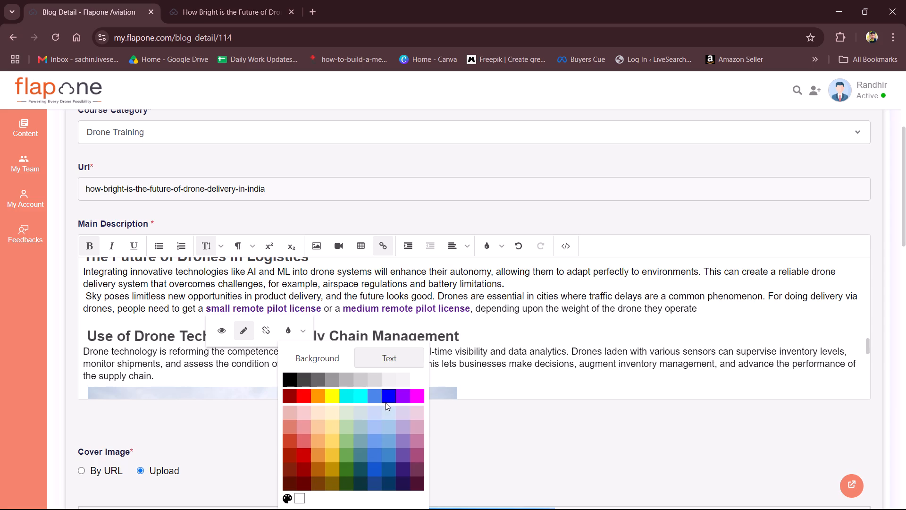
click(387, 397)
click(429, 316)
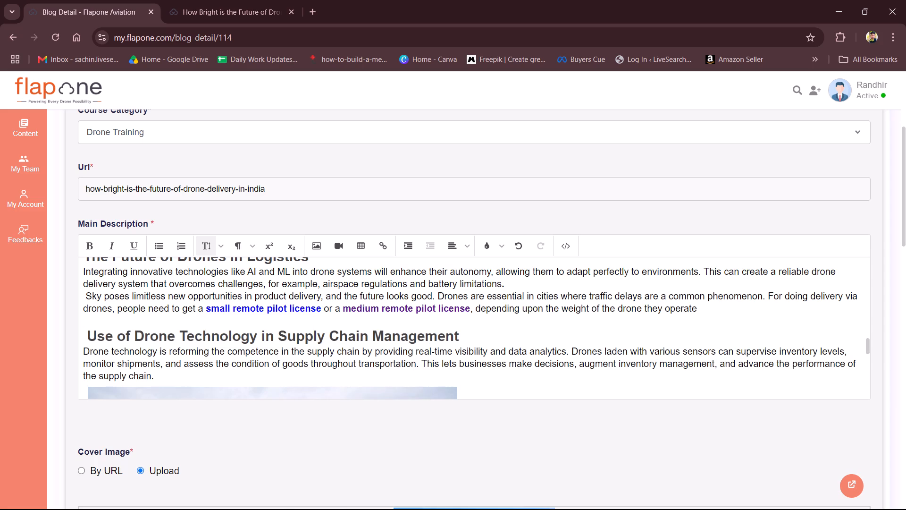
Color the "medium remote pilot license" link in the same sentence blue.
click(392, 309)
click(428, 331)
click(514, 354)
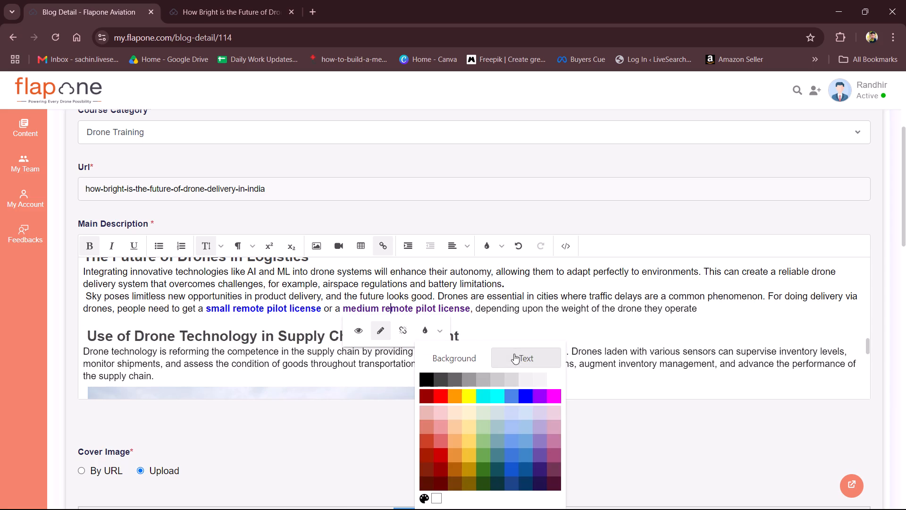
click(526, 396)
click(436, 355)
Bold "drone pilot" in the post's closing sentence and link it to the drone/drone-pilot-training URL from cell B13 of the Keyword - URL Mapping sheet.
scroll(435, 354, down, 5)
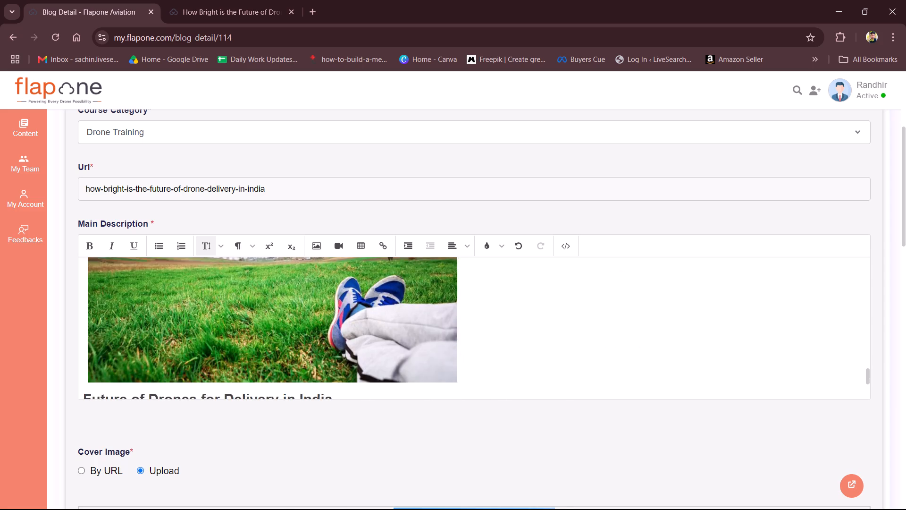
scroll(435, 354, down, 6)
click(472, 391)
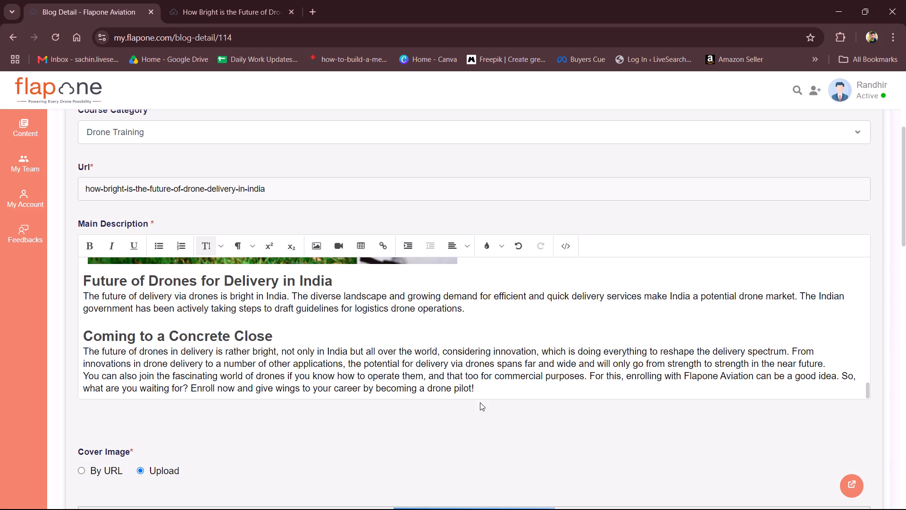
key(ctrl+shift+Left)
key(ctrl+shift+Left)
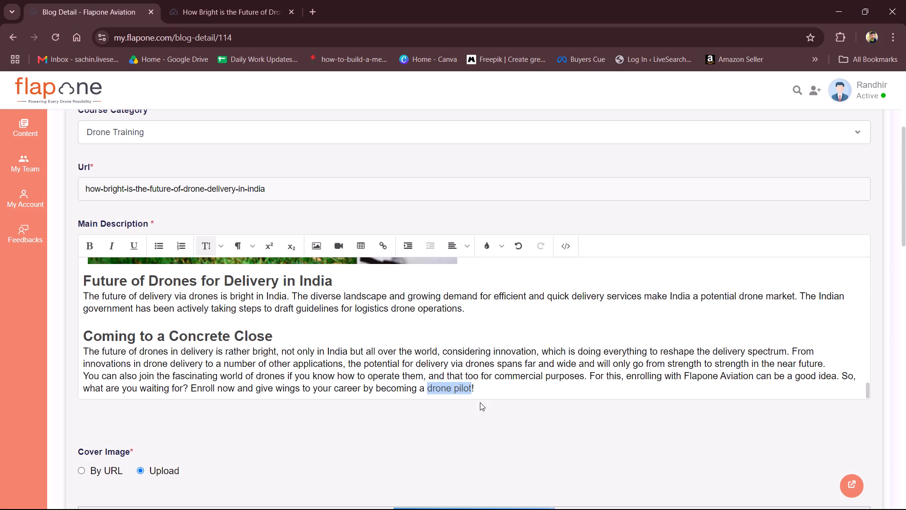
key(ctrl+b)
key(ctrl+k)
key(alt+Tab)
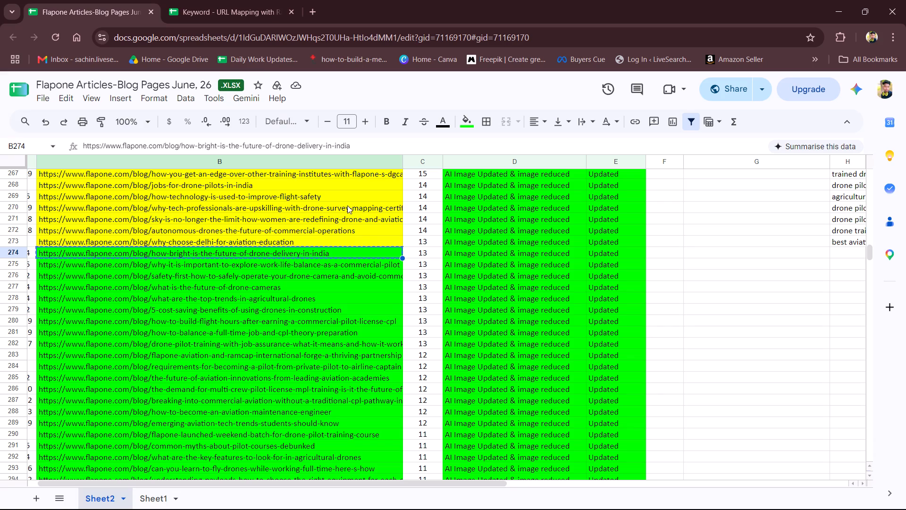
click(230, 0)
click(197, 189)
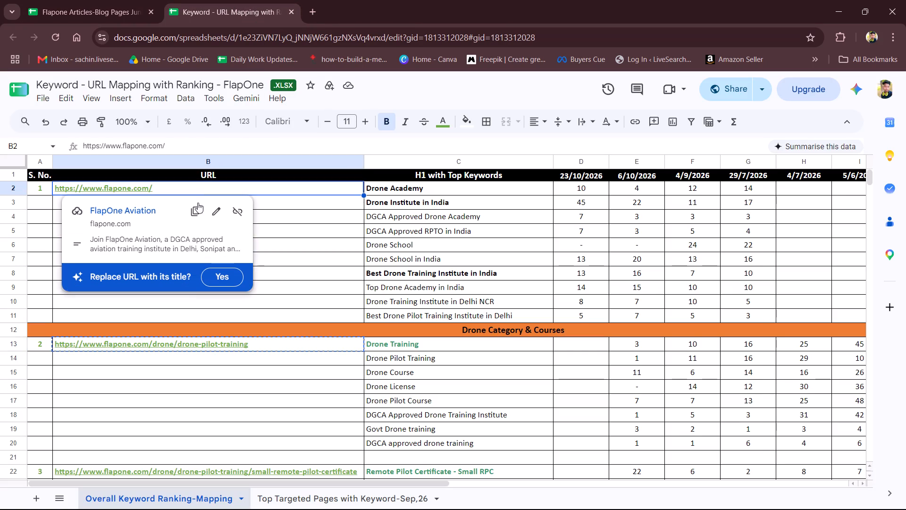
click(218, 352)
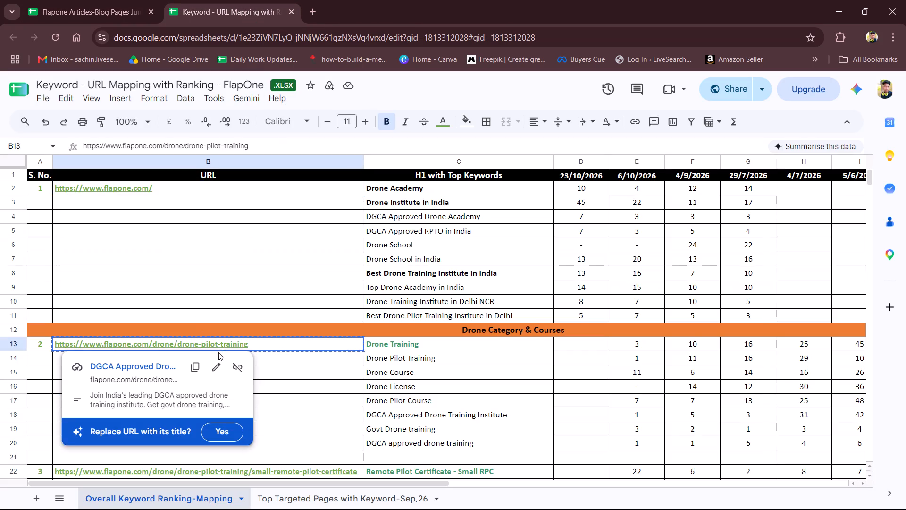
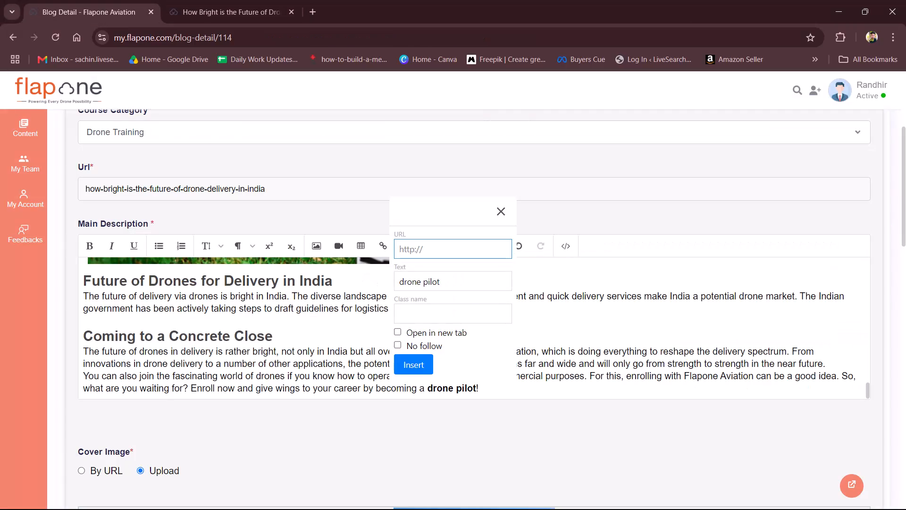
Insert the copied drone/drone-pilot-training URL as the link on "drone pilot" in the post's closing sentence.
key(ctrl+v)
key(Return)
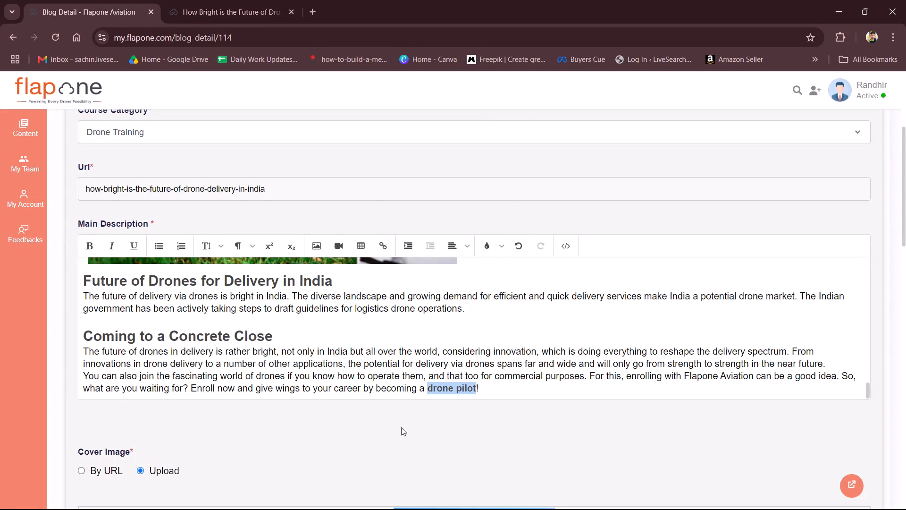
Color the "drone pilot" link in the closing sentence blue.
click(521, 394)
click(453, 391)
click(514, 364)
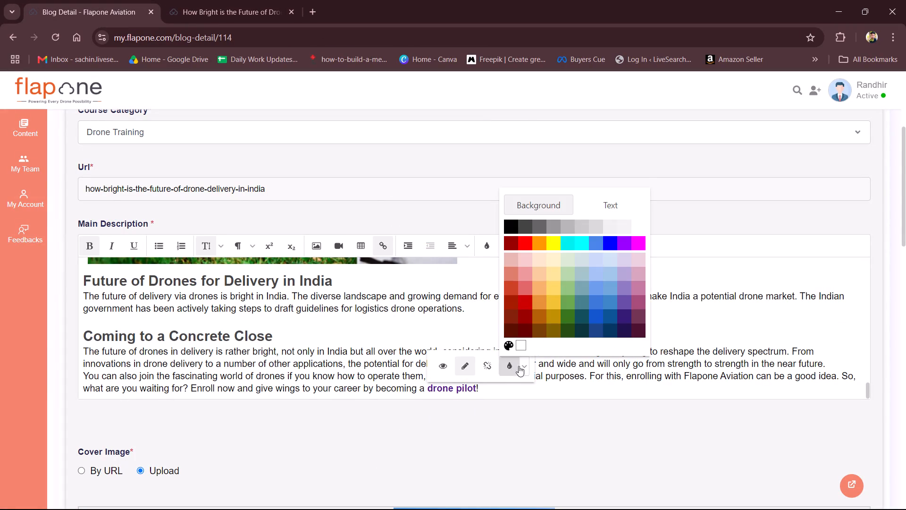
click(600, 208)
click(608, 238)
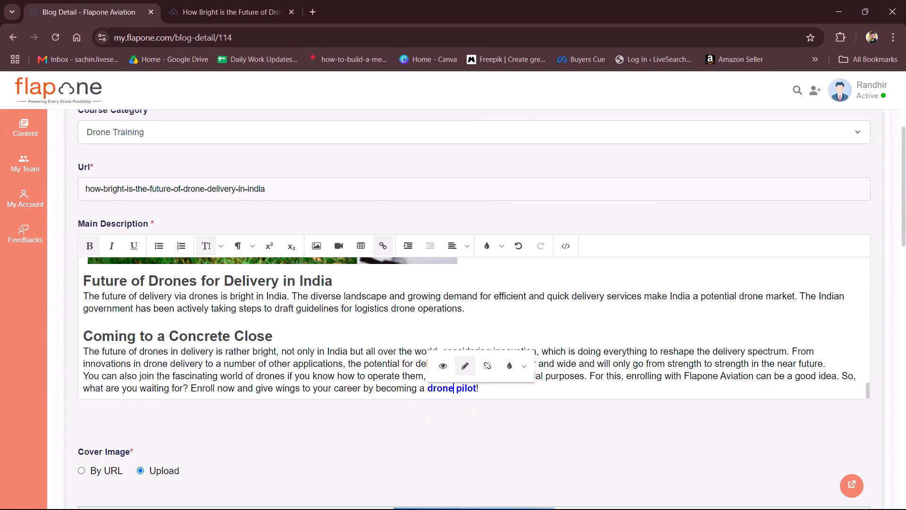
click(586, 376)
Submit the updated drone delivery blog post.
triple_click(418, 459)
scroll(417, 459, down, 9)
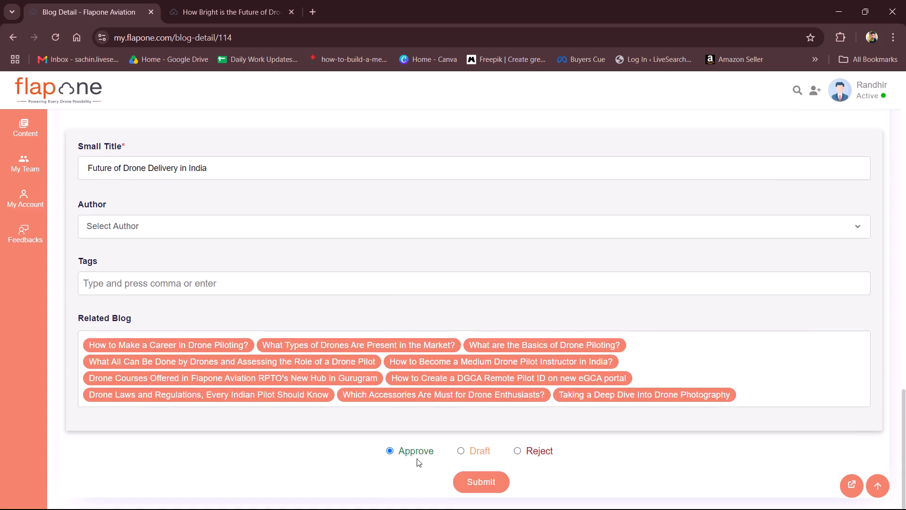
click(482, 491)
Reload the live drone delivery post and copy the linked "drone pilot" text from its closing sentence.
click(237, 0)
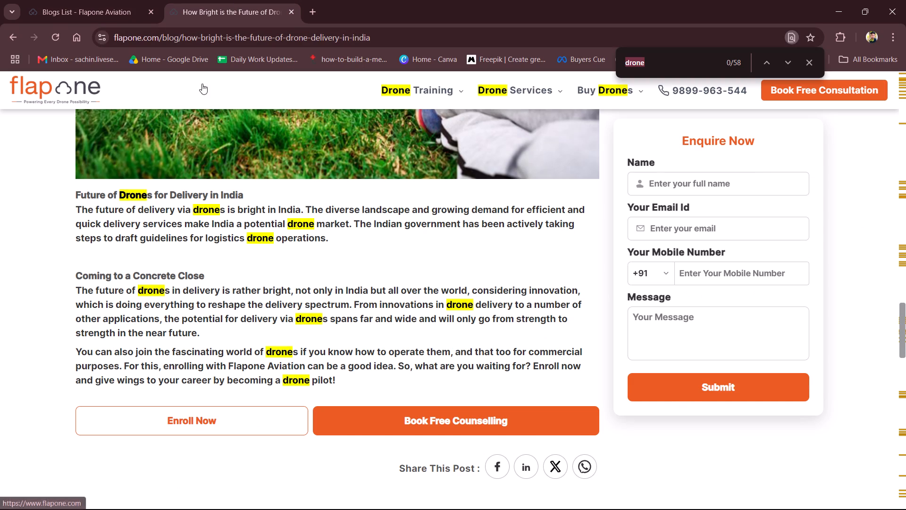
key(ctrl+r)
scroll(300, 295, up, 1)
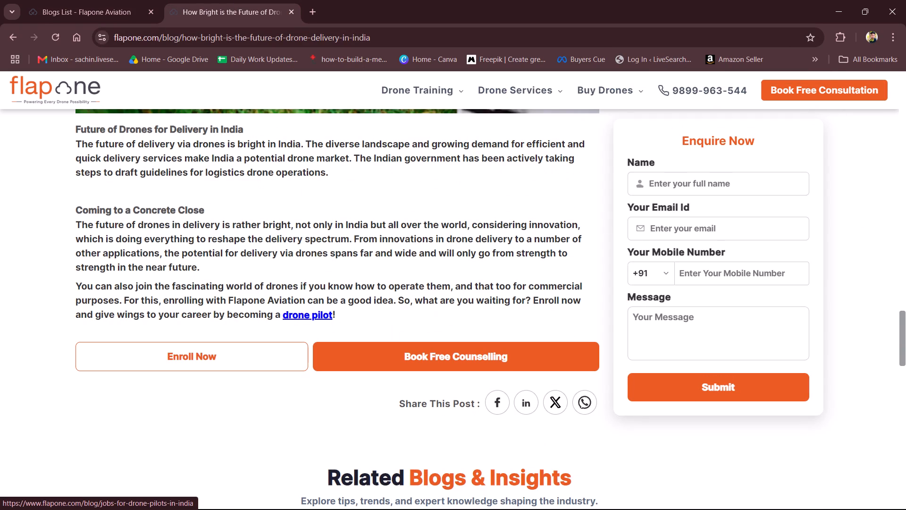
drag(339, 316, 287, 314)
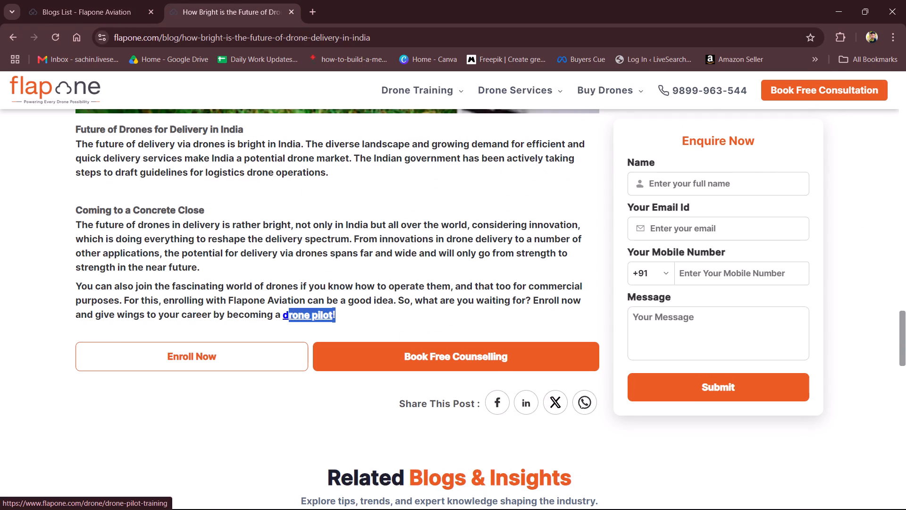
drag(287, 314, 279, 314)
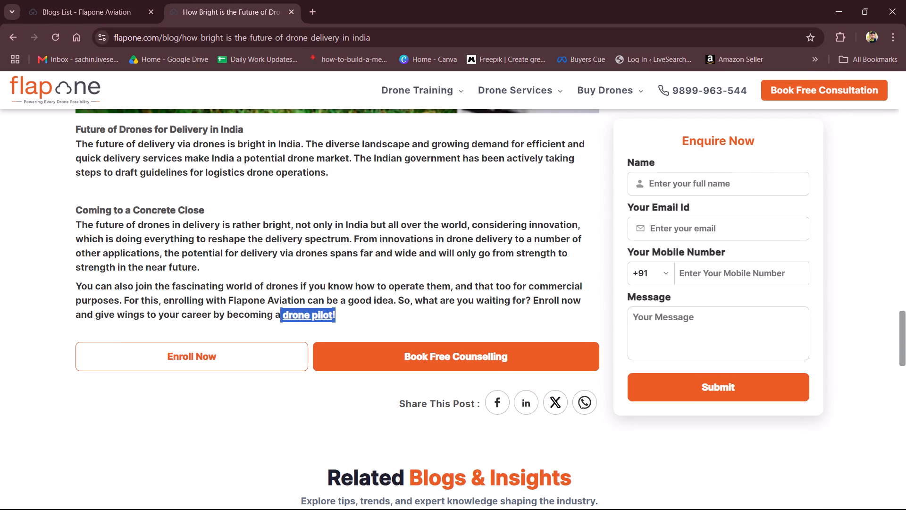
drag(279, 314, 283, 312)
key(ctrl+c)
In the Flapone Articles-Blog Pages sheet, fill the drone delivery post's URL cell B274 with yellow.
key(alt+Tab)
click(91, 0)
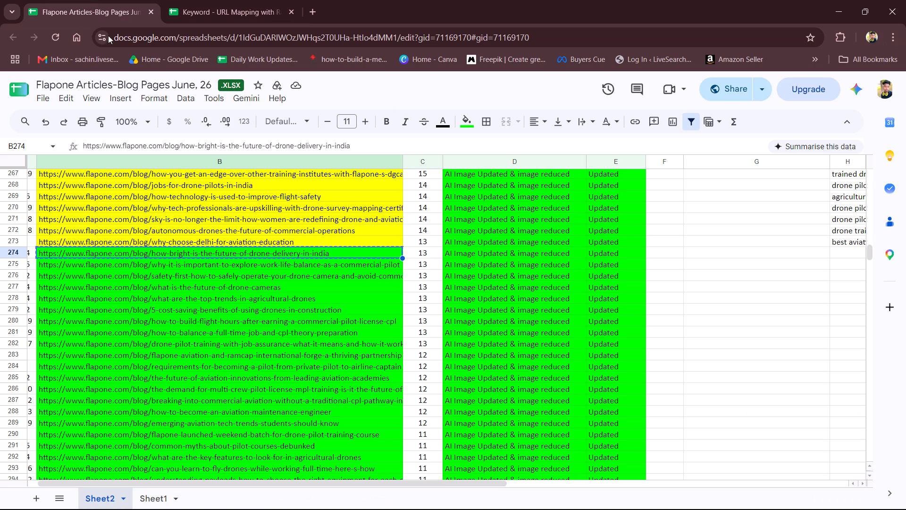
click(468, 123)
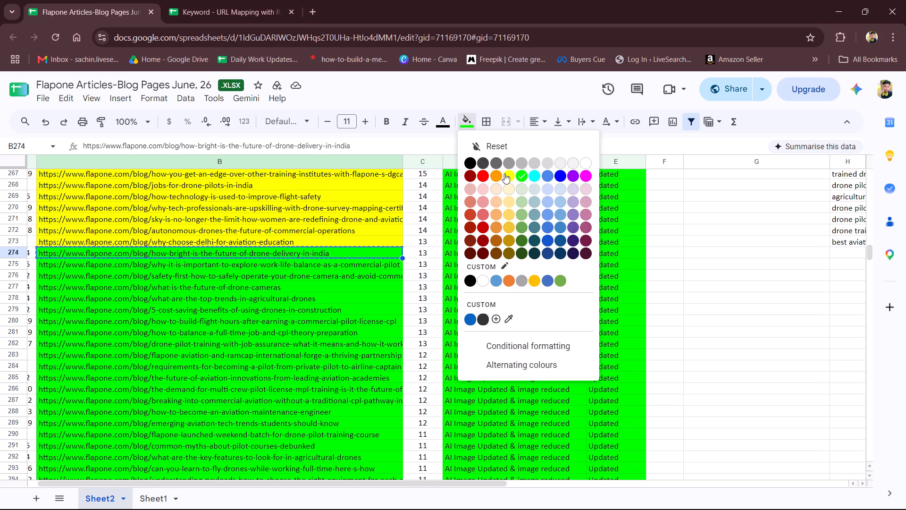
click(505, 176)
Paste the copied keyword into H274 as "drone pilot," without its exclamation mark and with a trailing space for more keywords.
click(846, 251)
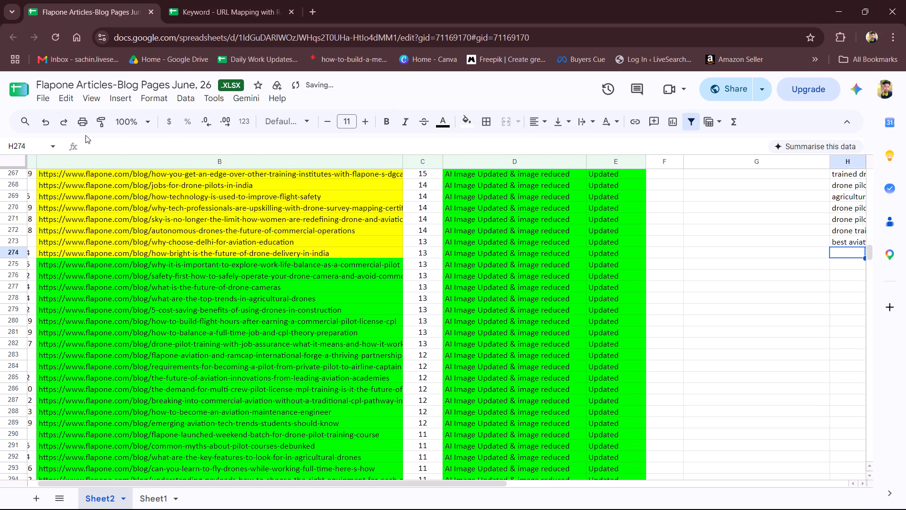
click(119, 143)
key(ctrl+v)
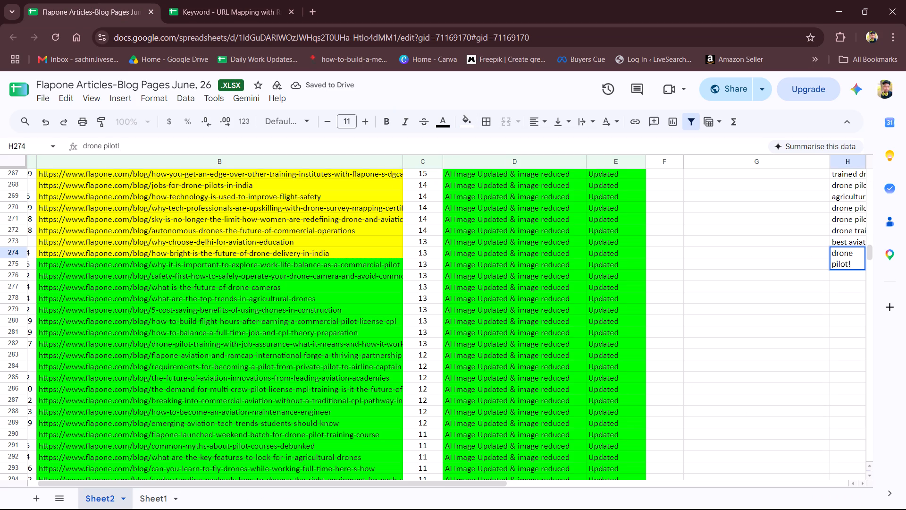
key(comma)
key(space)
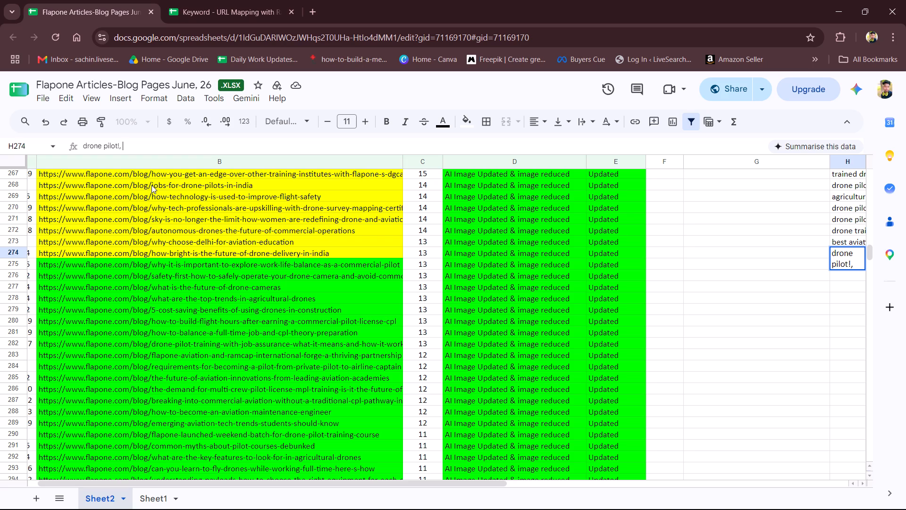
key(Left)
key(Left)
key(Left)
key(Delete)
key(space)
key(BackSpace)
key(Right)
key(space)
key(Right)
key(Left)
key(Delete)
From The Future of Drones in Logistics, append "small remote pilot license, medium remote pilot license," to H274, replacing "or a" with a comma.
key(alt+Tab)
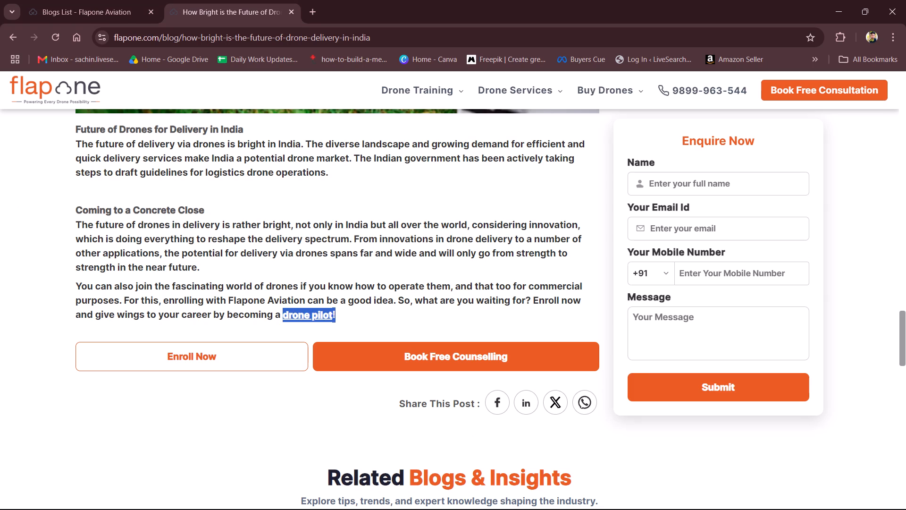
scroll(230, 209, up, 7)
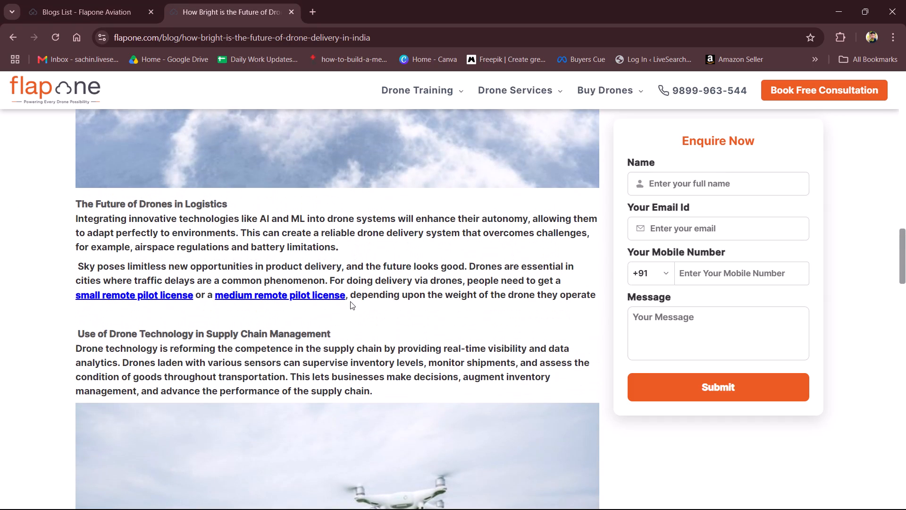
drag(350, 299, 67, 298)
key(ctrl+c)
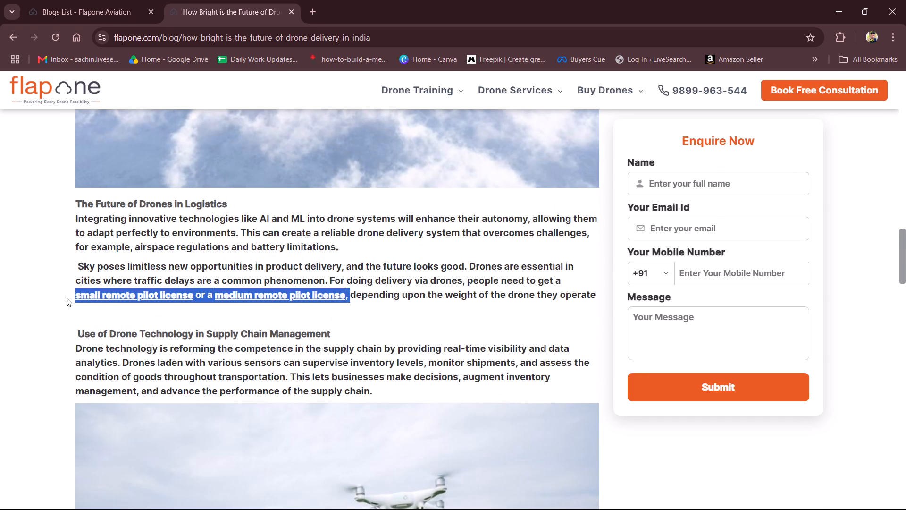
key(alt+Tab)
key(ctrl+v)
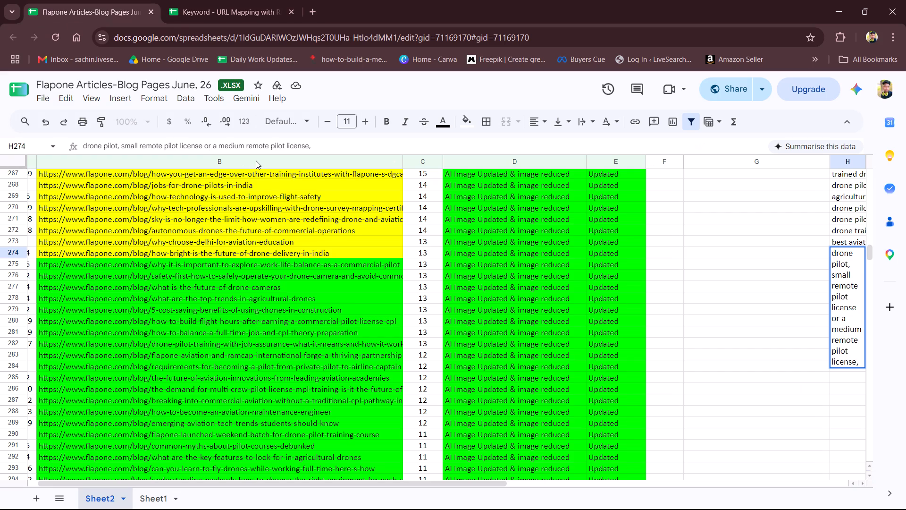
key(ctrl+Left)
key(ctrl+Left)
key(ctrl+Left)
key(ctrl+Left)
key(ctrl+Left)
key(ctrl+shift+Left)
key(ctrl+shift+Left)
key(comma)
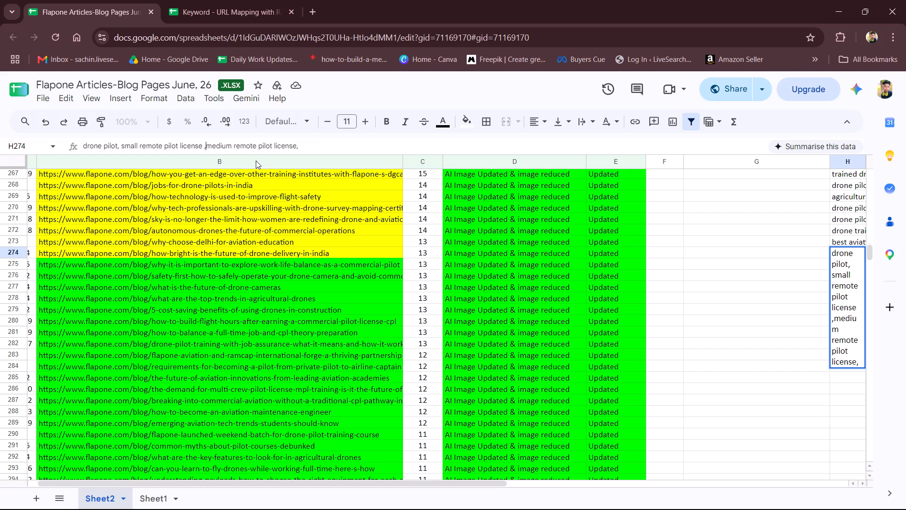
key(Left)
key(BackSpace)
key(Right)
key(space)
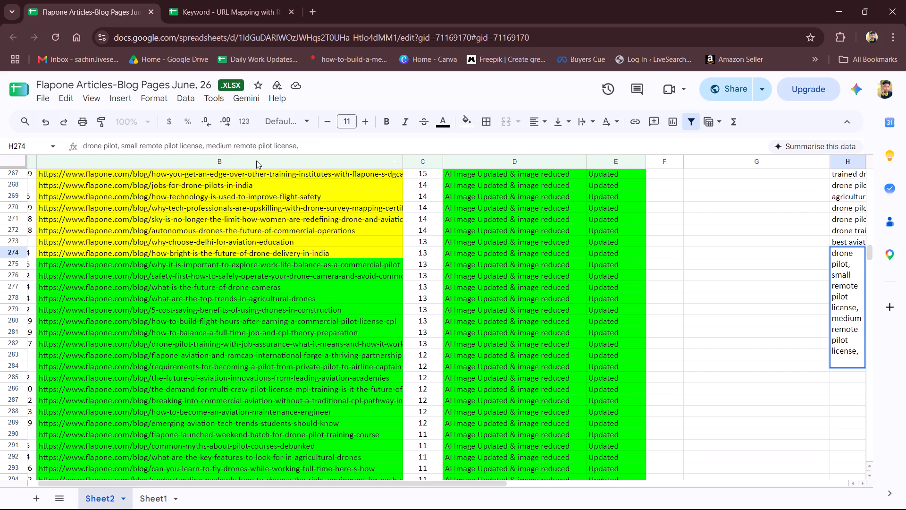
click(314, 152)
Copy the linked "drone pilot training" text from the live post and append it to the keywords in H274.
key(alt+Tab)
scroll(303, 225, up, 10)
scroll(319, 252, down, 5)
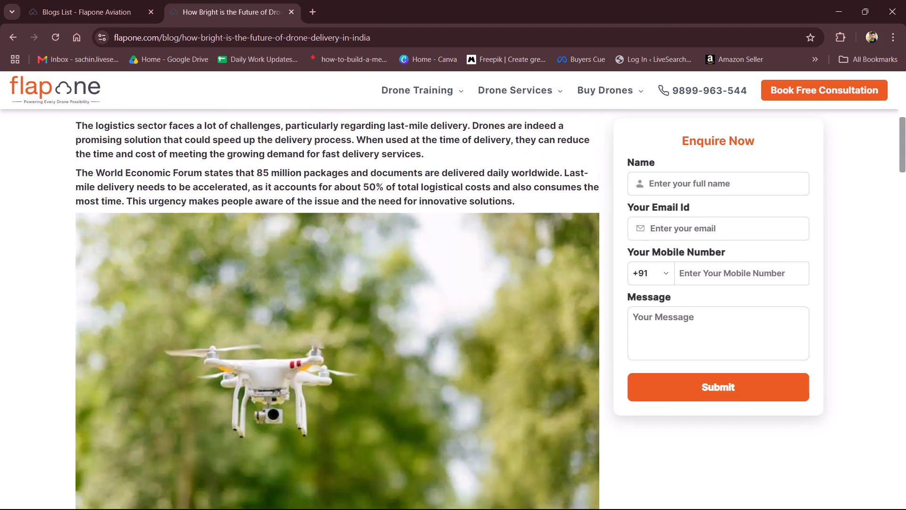
scroll(332, 284, down, 3)
drag(165, 210, 39, 212)
key(ctrl+c)
key(alt+Tab)
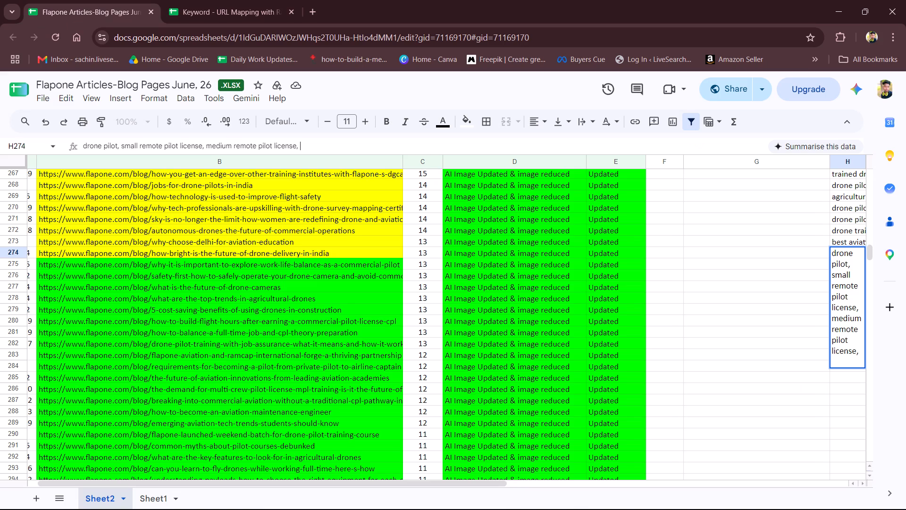
key(ctrl+v)
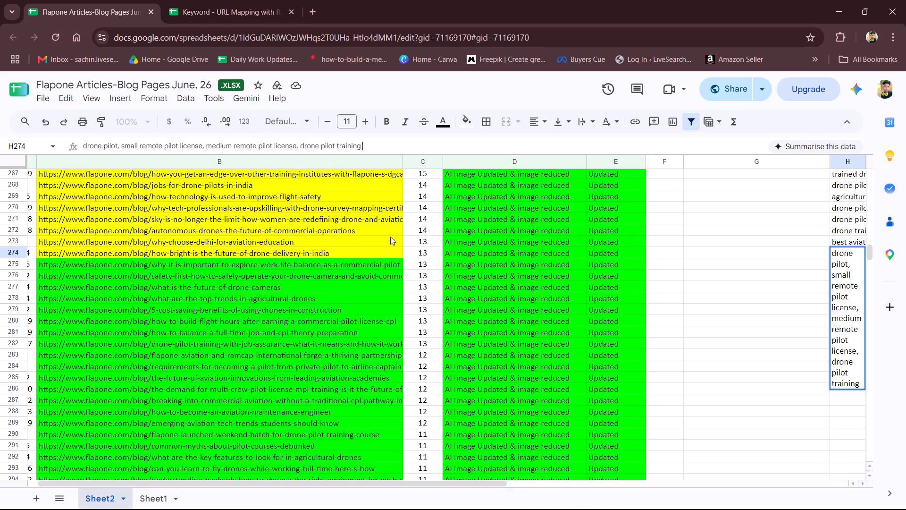
Open the live work-life balance post using its URL from B275 of the tracking sheet and start a page search for "drone".
click(361, 263)
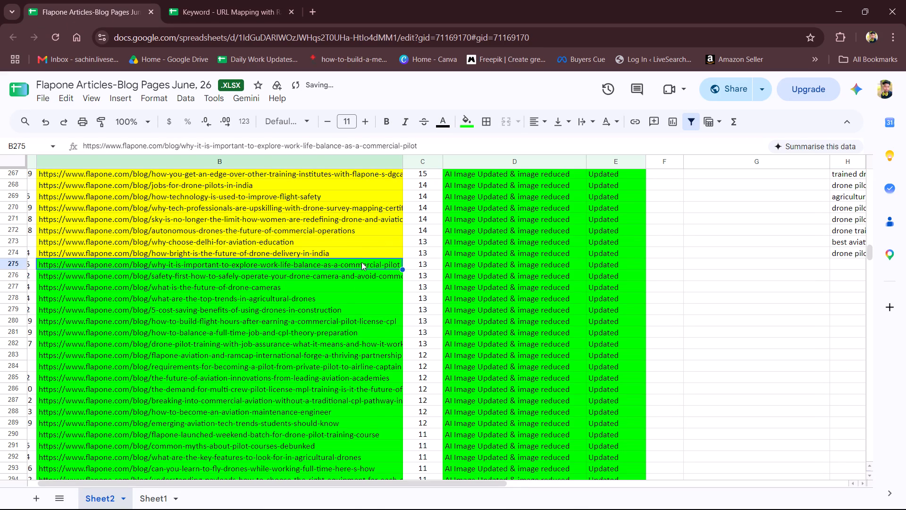
key(ctrl+c)
key(alt+Tab)
click(216, 42)
key(ctrl+v)
key(Return)
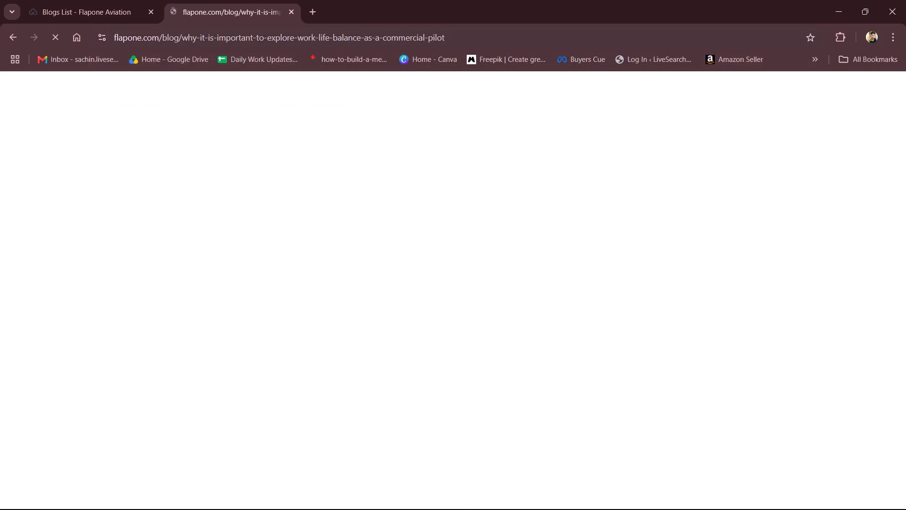
key(ctrl+f)
Filter the Blogs List by the copied work-life balance post URL and open the matching post for editing.
click(68, 0)
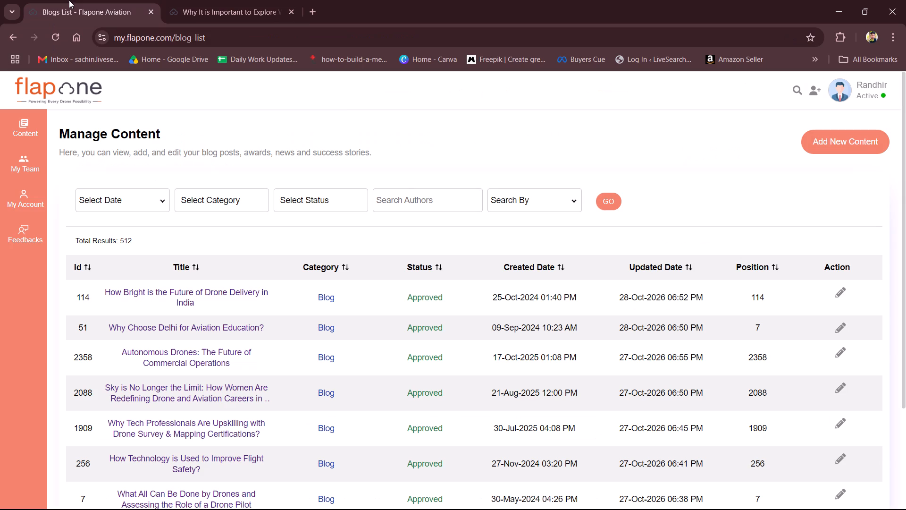
click(515, 233)
click(515, 211)
click(509, 240)
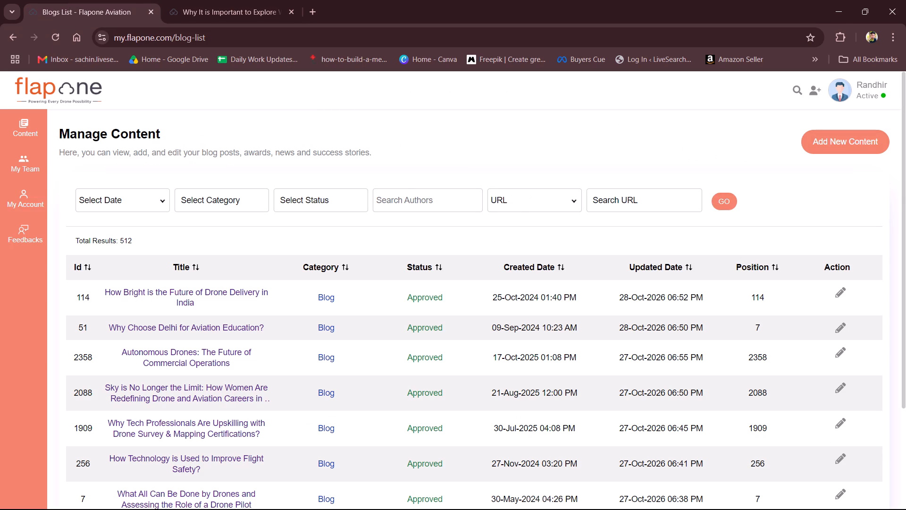
click(602, 205)
key(ctrl+v)
key(Tab)
key(Return)
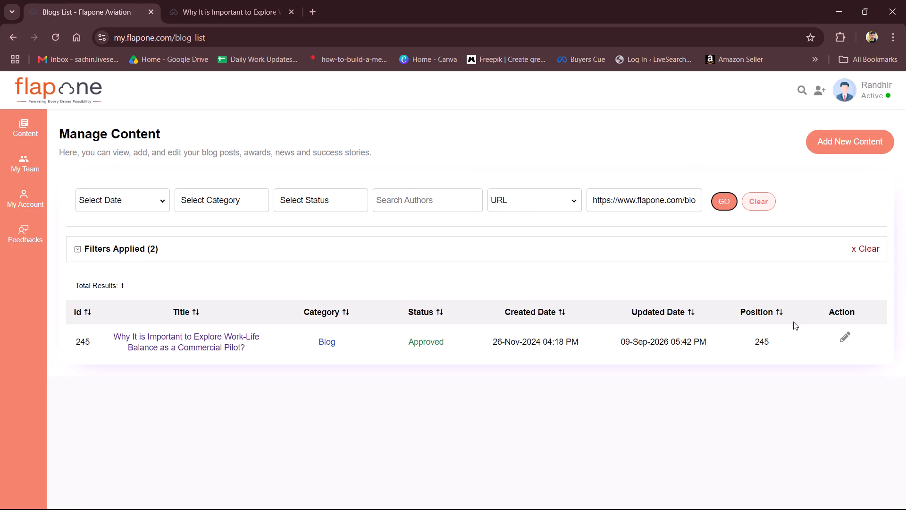
click(854, 340)
Look through the live work-life balance post, from its introduction to the closing summary, for linked keywords.
drag(154, 0, 163, 0)
click(183, 0)
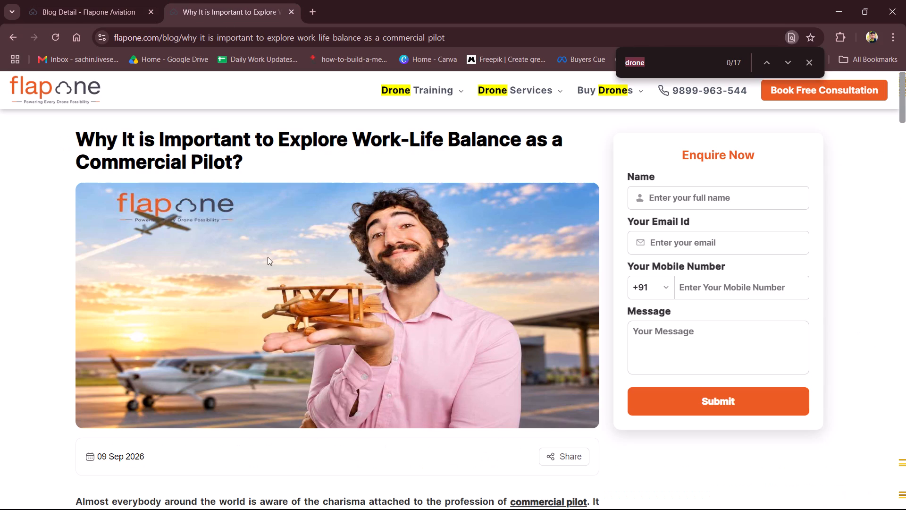
scroll(285, 322, down, 6)
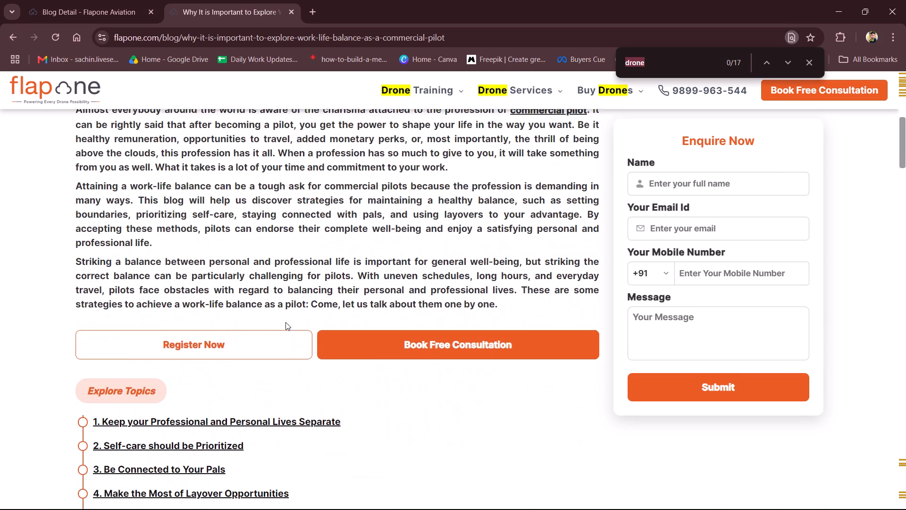
scroll(285, 322, down, 7)
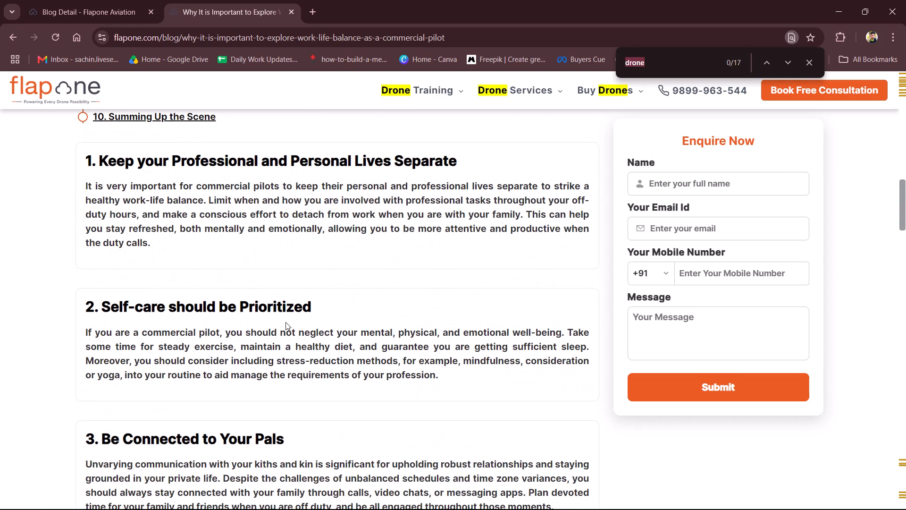
scroll(285, 322, down, 6)
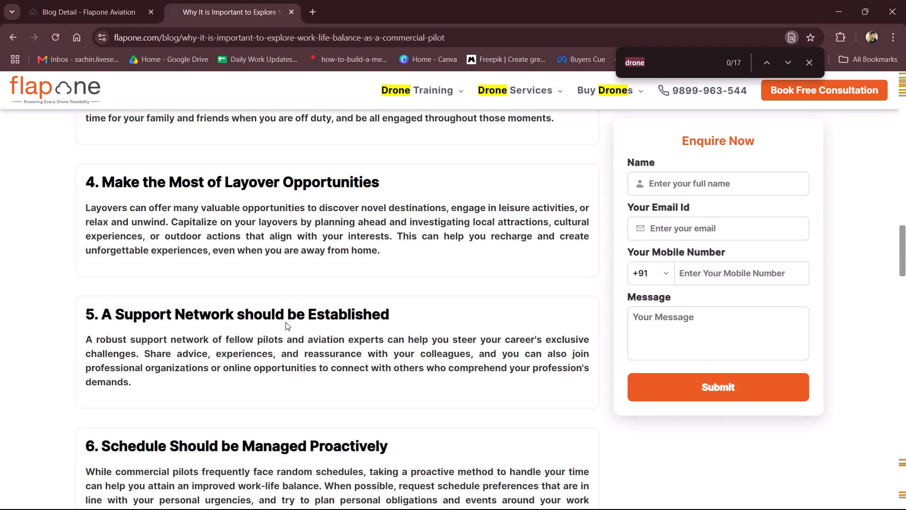
scroll(285, 322, down, 13)
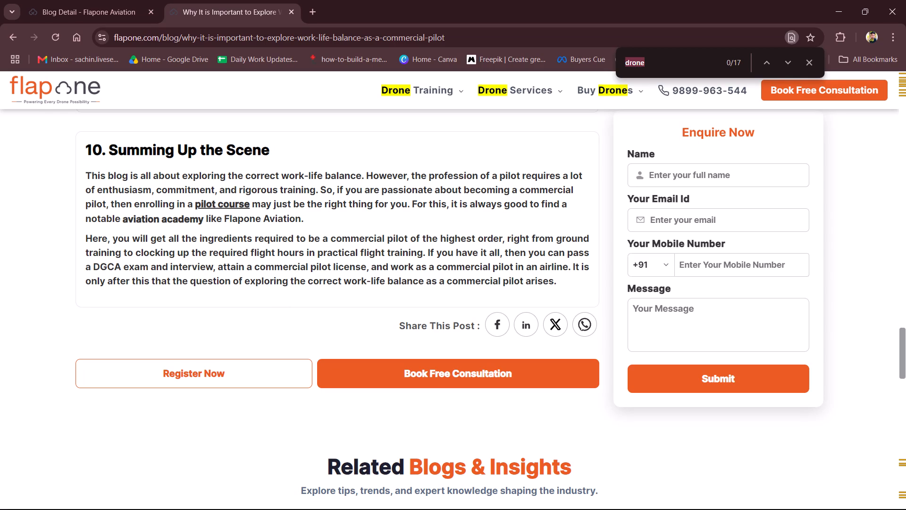
scroll(262, 271, up, 10)
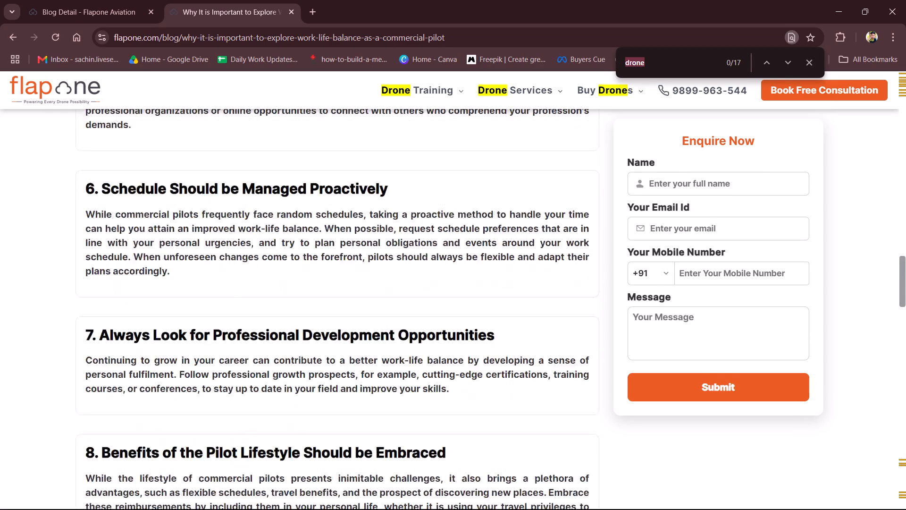
scroll(262, 271, up, 5)
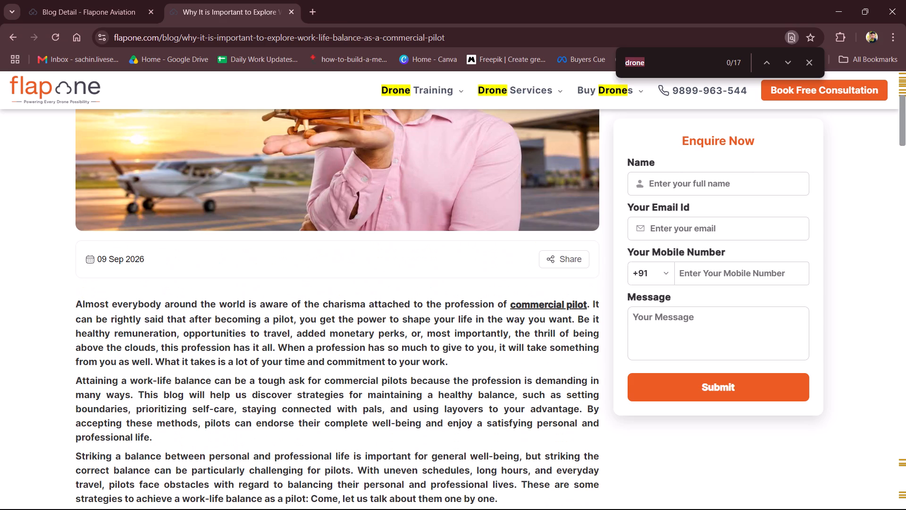
scroll(262, 271, down, 5)
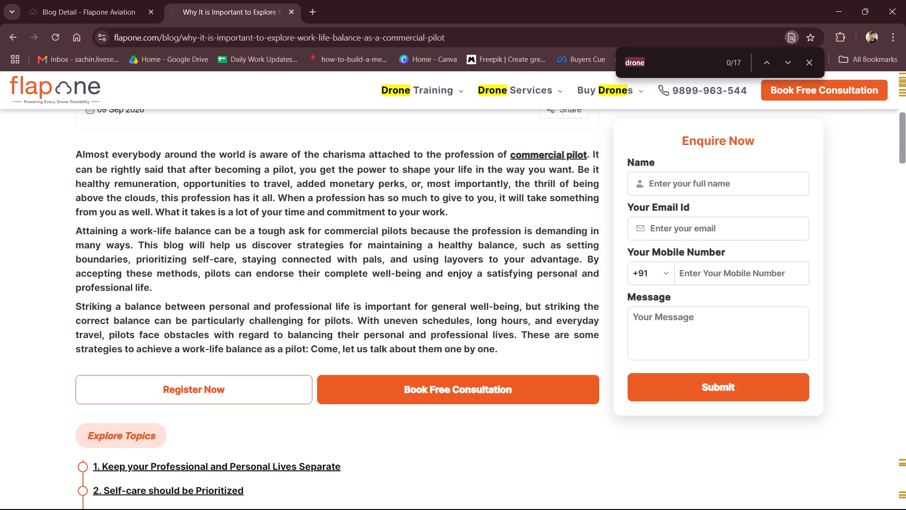
Switch to the Whisk AI browser window on the Office Work desktop and close its open page.
click(521, 128)
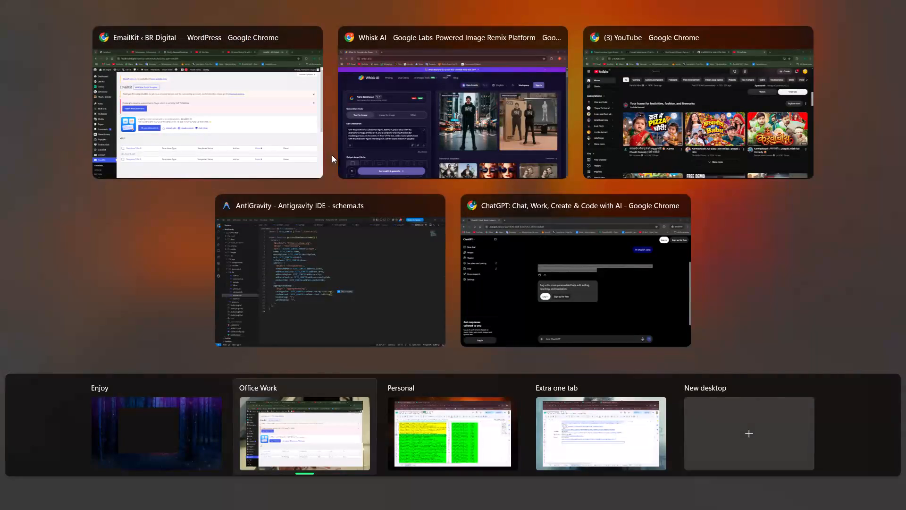
click(424, 86)
key(ctrl+w)
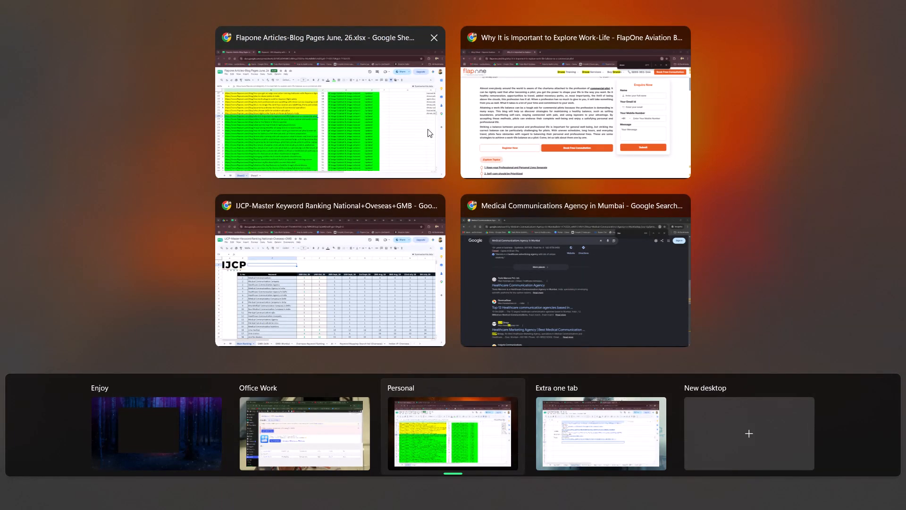
In the October 2026 sheet of Daily Work Updates, set the date in A351 to 28/10/26.
click(362, 273)
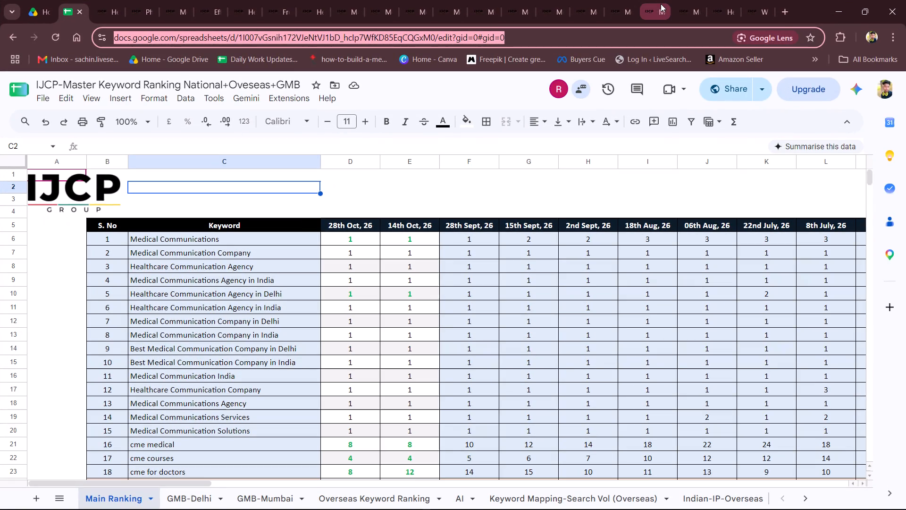
scroll(219, 257, up, 3)
click(54, 213)
double_click(59, 215)
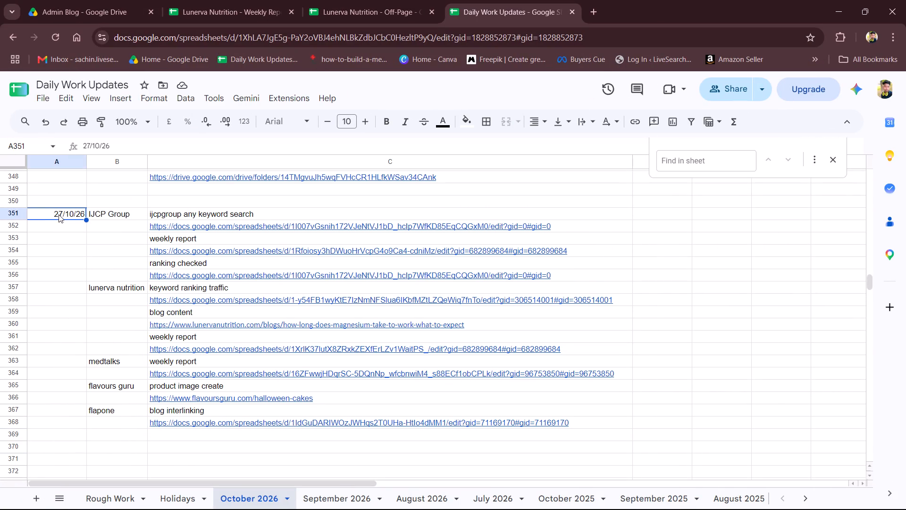
click(48, 331)
Copy the 28/10/26 work entries in A351:C368 of the October 2026 sheet.
shift+click(416, 426)
key(ctrl+c)
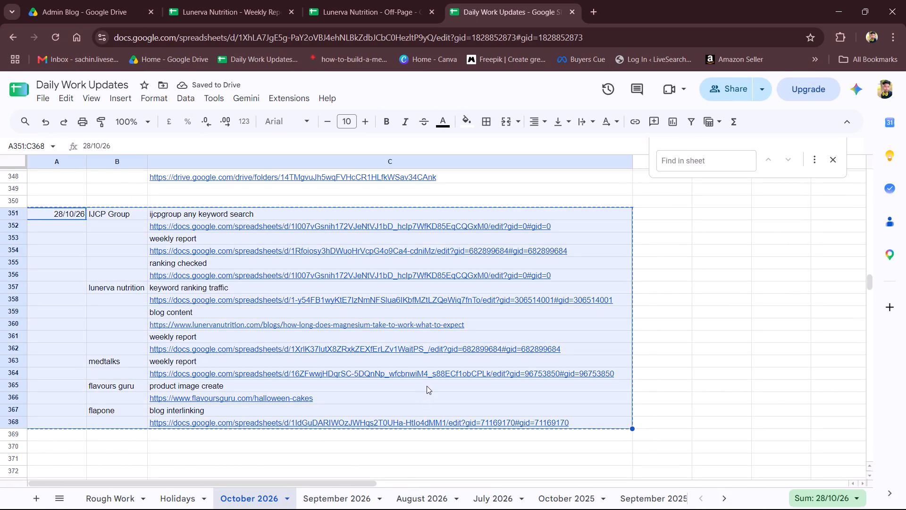
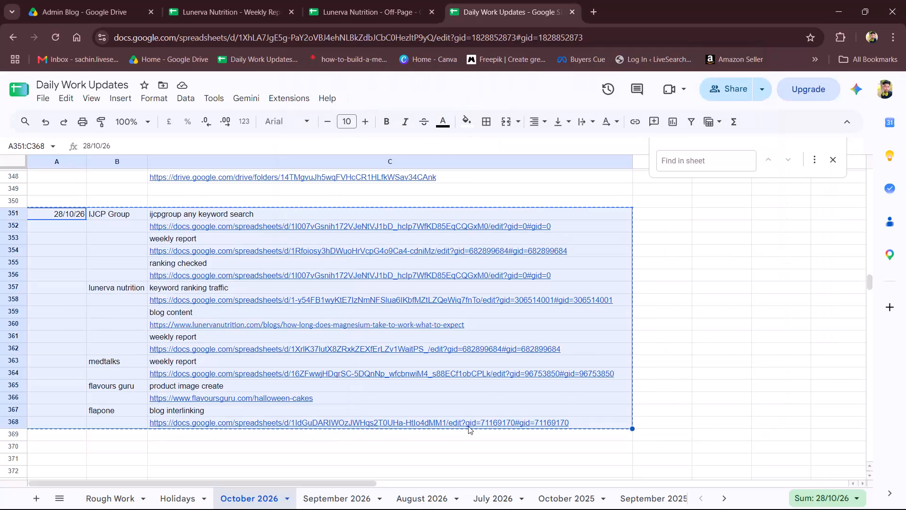
Close the Daily Work Updates browser window, plus the local SEO article and Medtalks weekly report windows on the Extra one tab desktop.
click(896, 0)
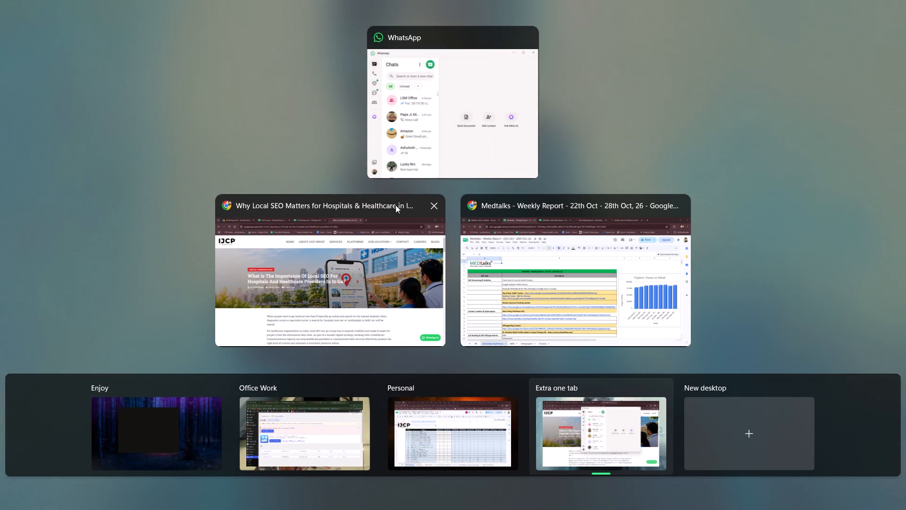
click(442, 210)
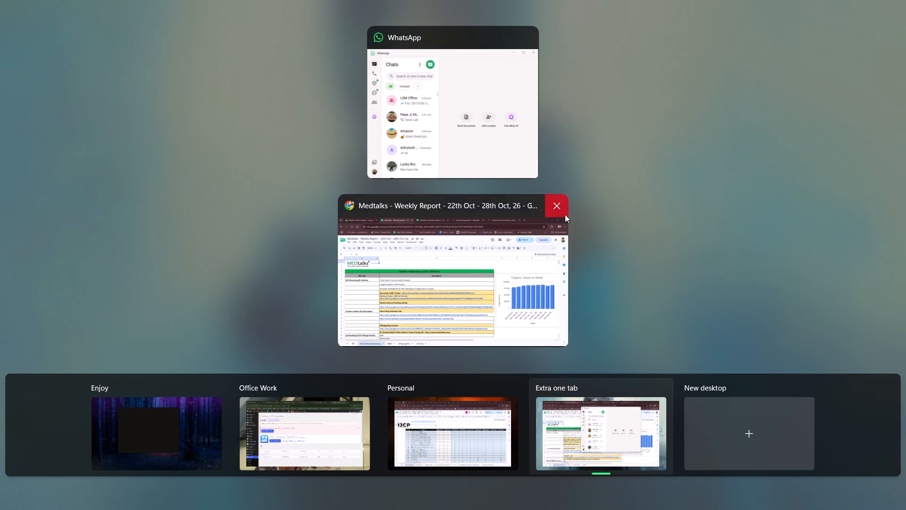
click(547, 205)
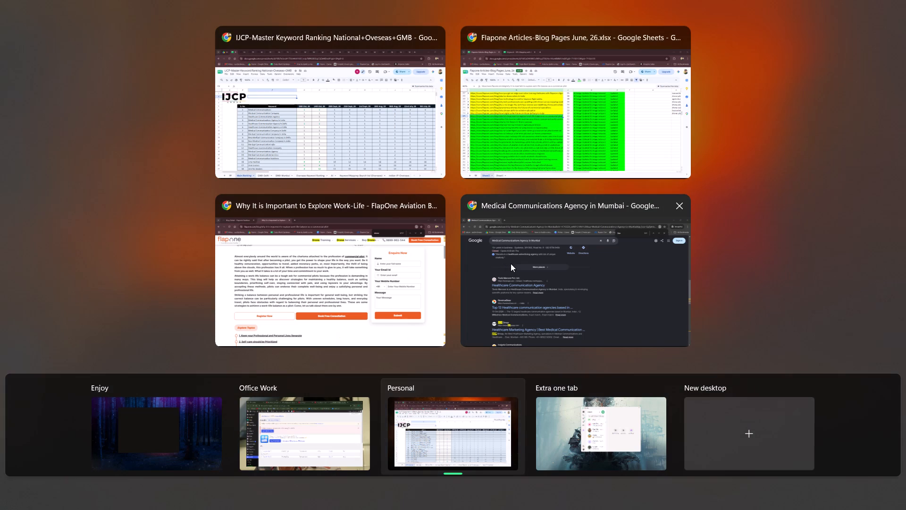
Switch to the incognito Google search window for Medical Communications Agency in Mumbai on the Personal desktop and close it.
click(549, 294)
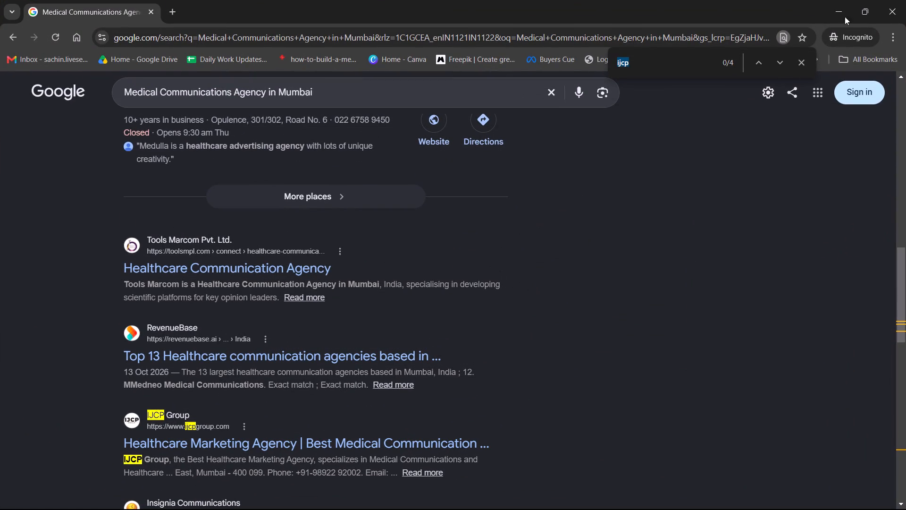
click(891, 6)
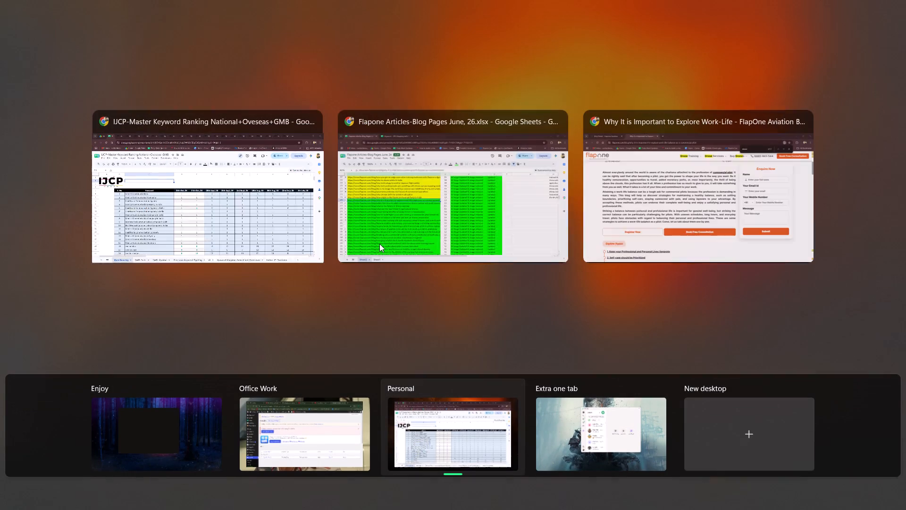
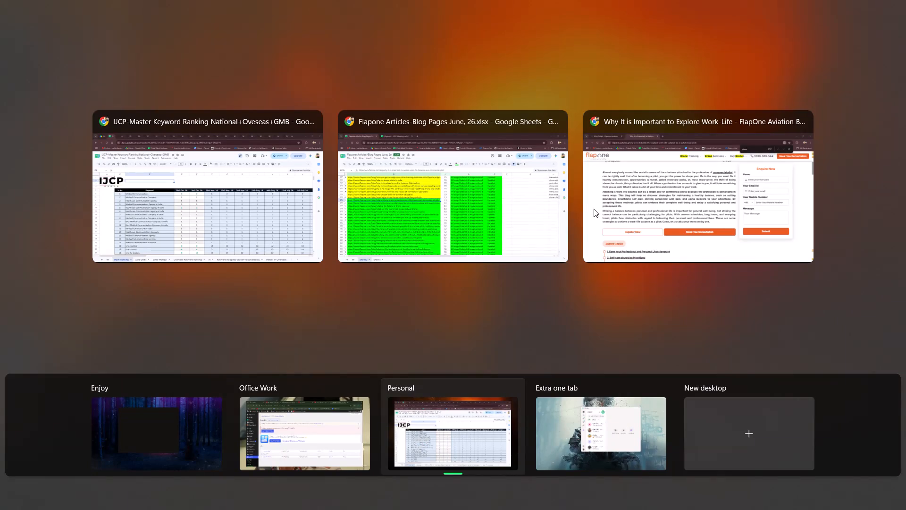
Switch to the FlapOne blog editor window and remove the link and bold formatting from "commercial pilot" in the Main Description.
click(421, 203)
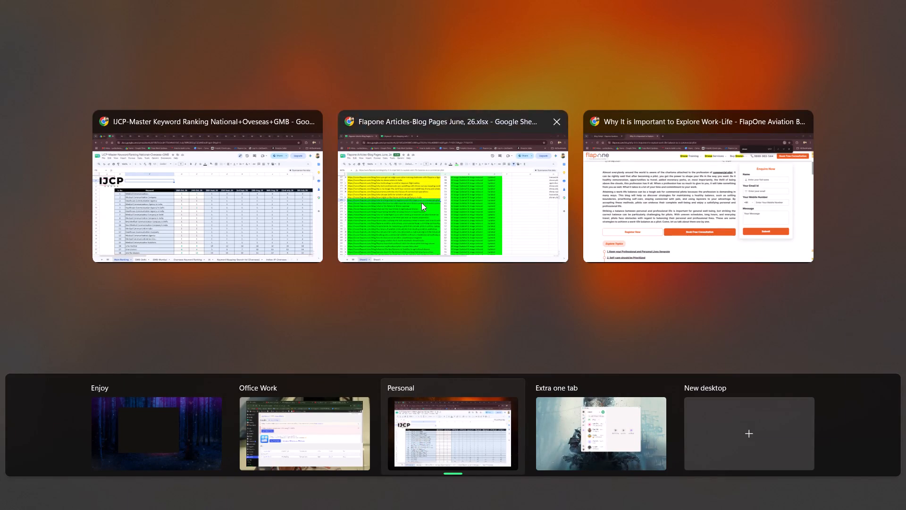
key(alt+Tab)
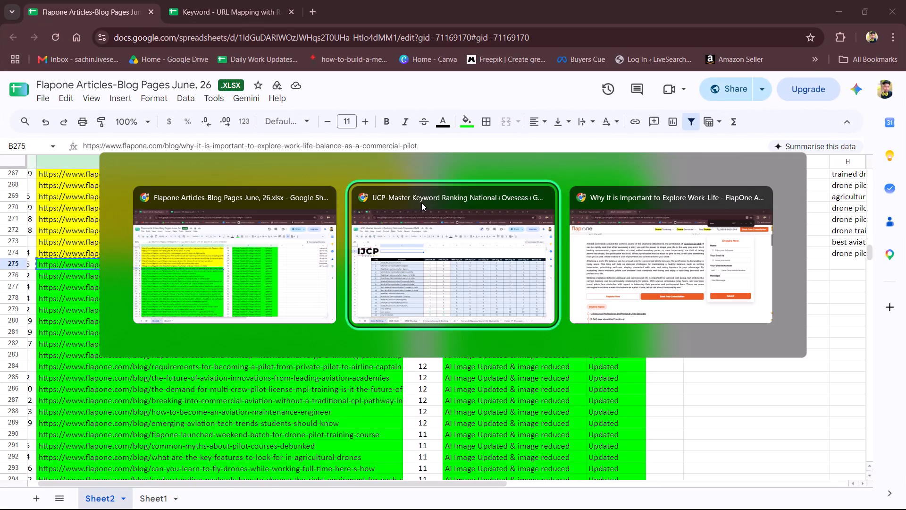
key(alt+Tab)
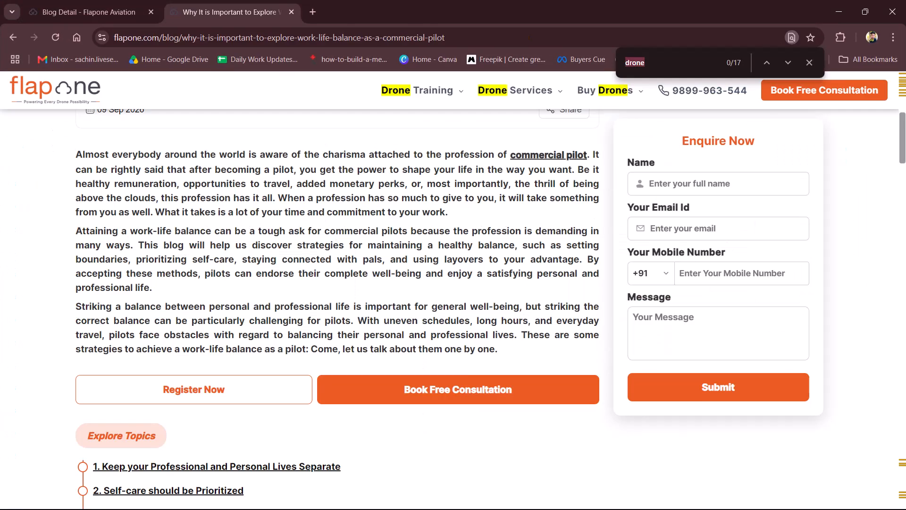
click(64, 0)
scroll(386, 367, down, 2)
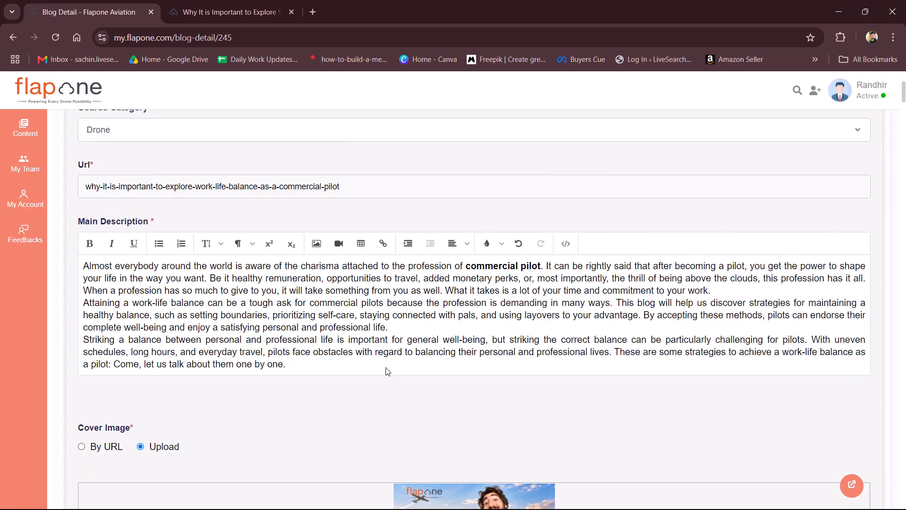
scroll(386, 367, down, 2)
click(507, 198)
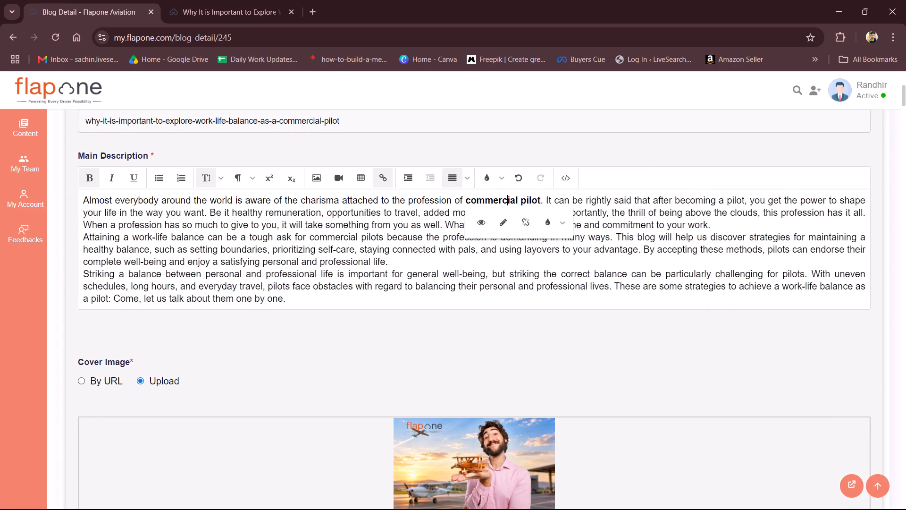
click(501, 225)
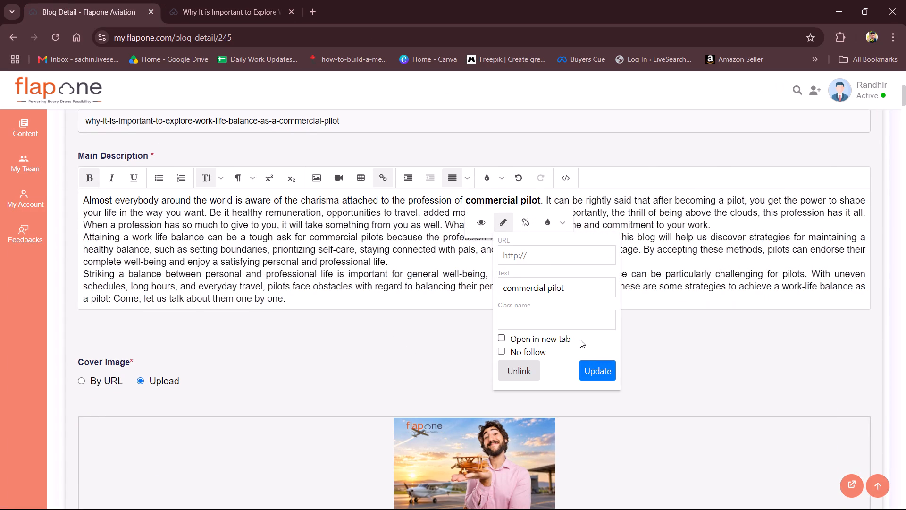
click(514, 370)
key(ctrl+shift+Left)
key(ctrl+shift+Left)
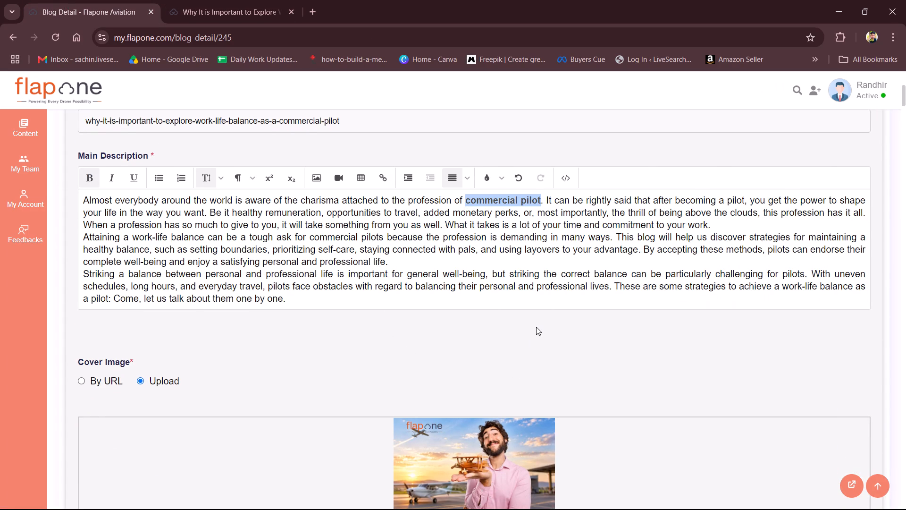
key(ctrl+b)
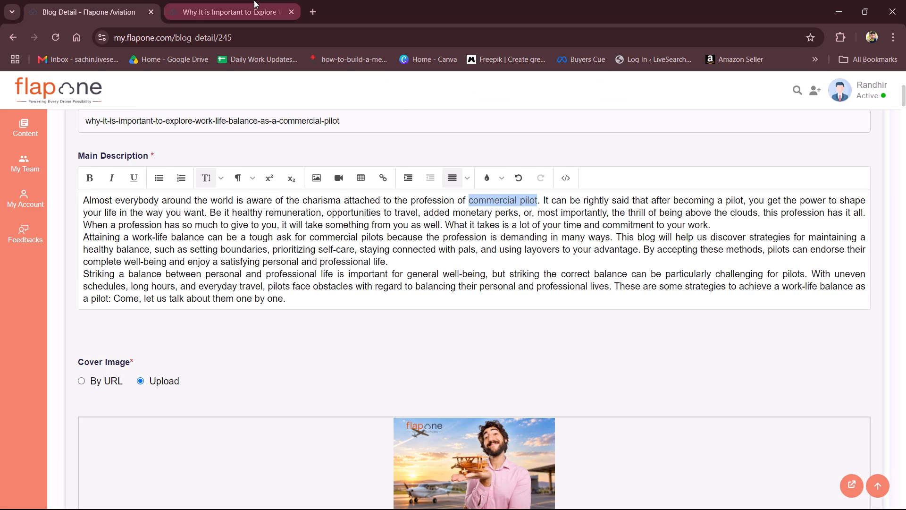
Look through the live work-life balance post, from its introduction to section 10, for linked keywords and text suitable for linking.
click(254, 0)
scroll(304, 272, up, 6)
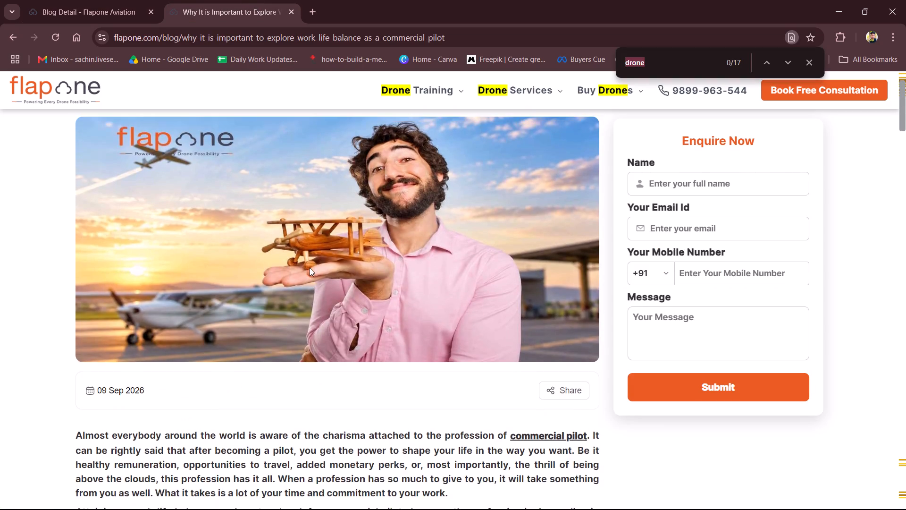
scroll(310, 268, down, 19)
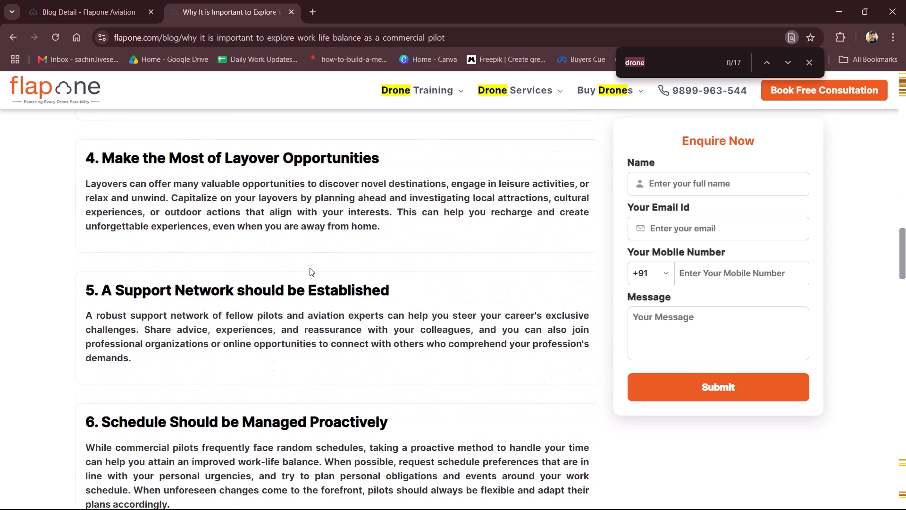
scroll(310, 268, down, 6)
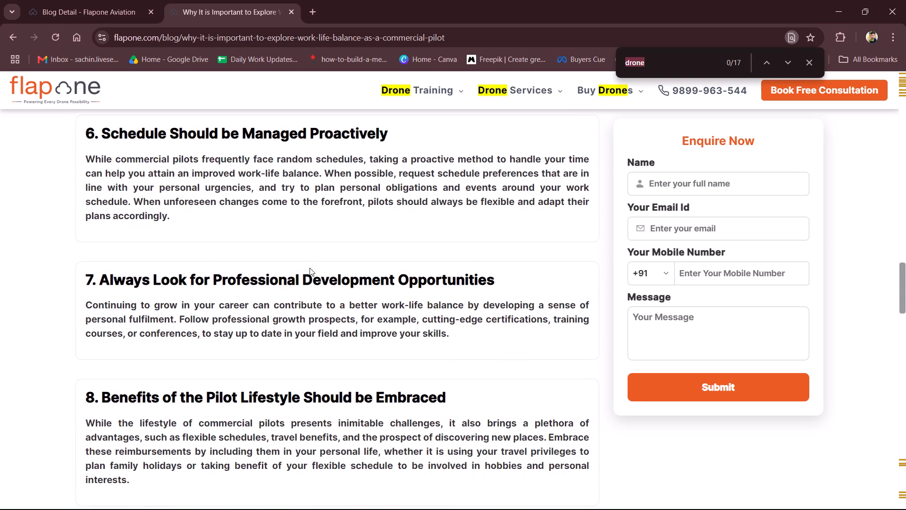
scroll(310, 268, down, 14)
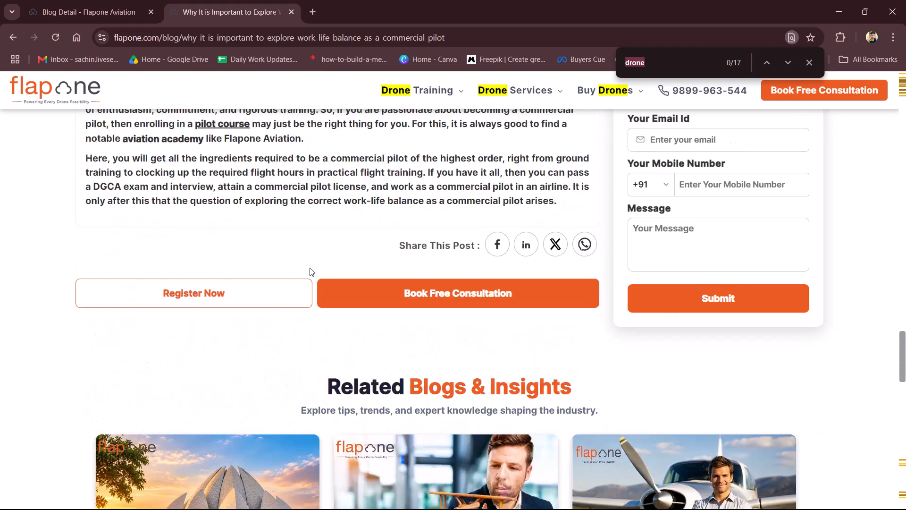
scroll(310, 268, down, 3)
scroll(310, 268, up, 7)
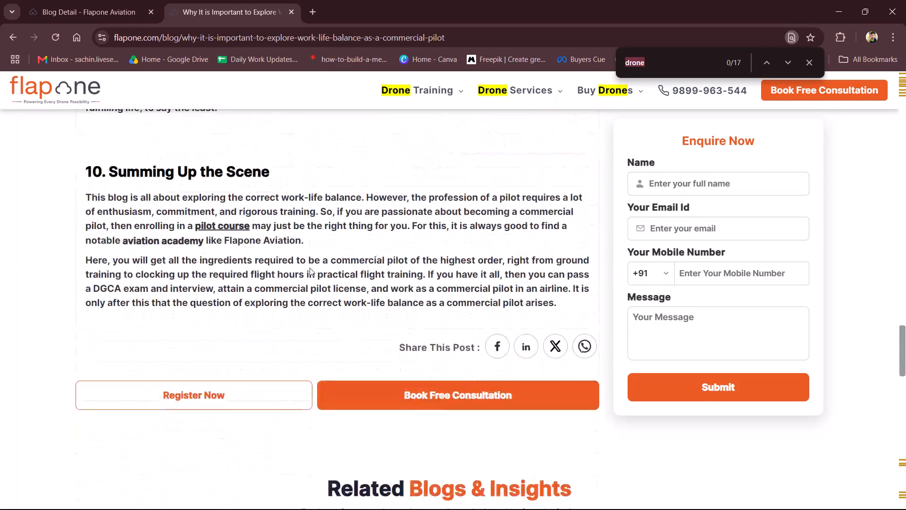
scroll(310, 268, up, 2)
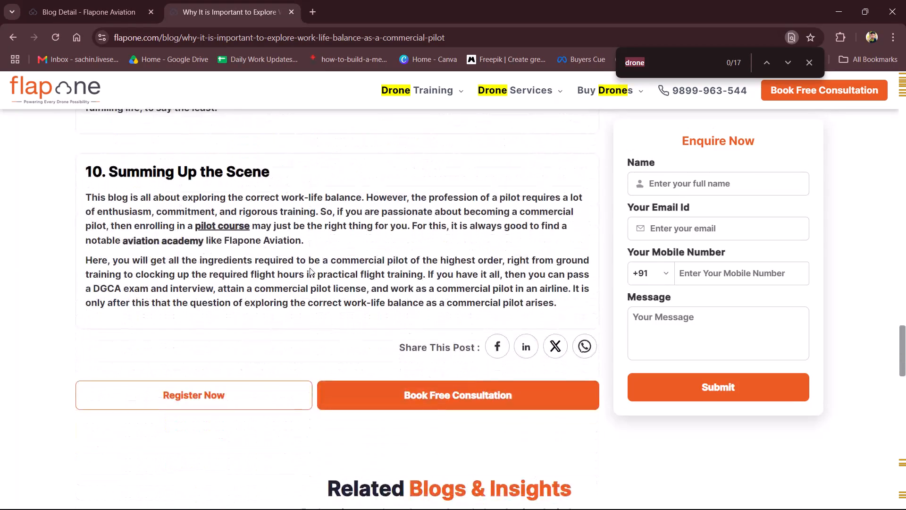
scroll(310, 268, up, 2)
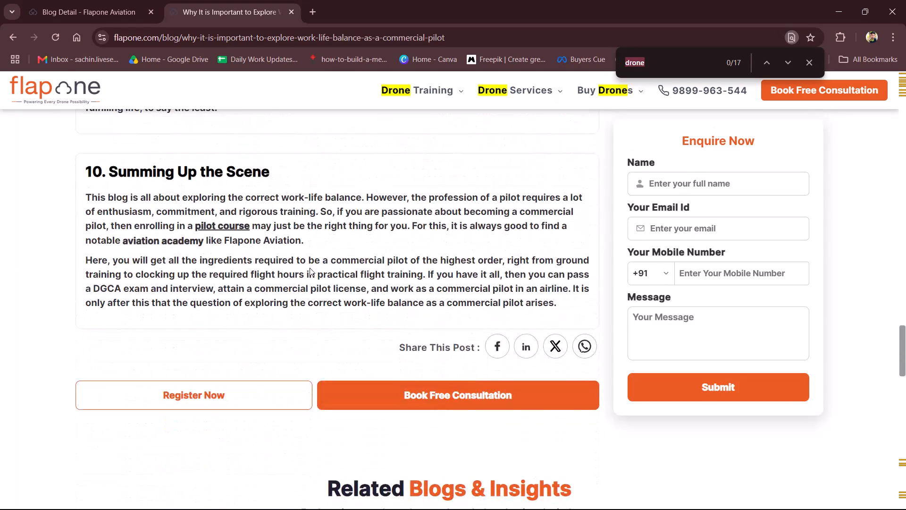
scroll(359, 204, up, 4)
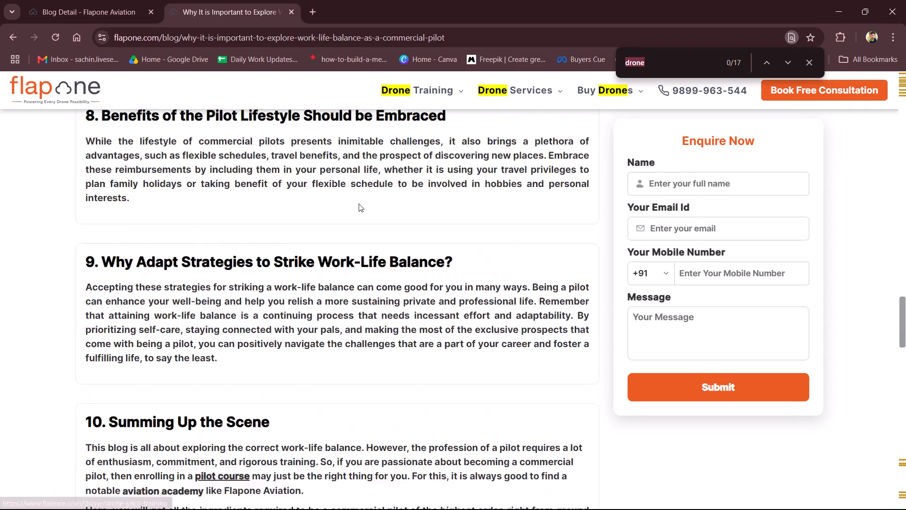
scroll(359, 204, up, 6)
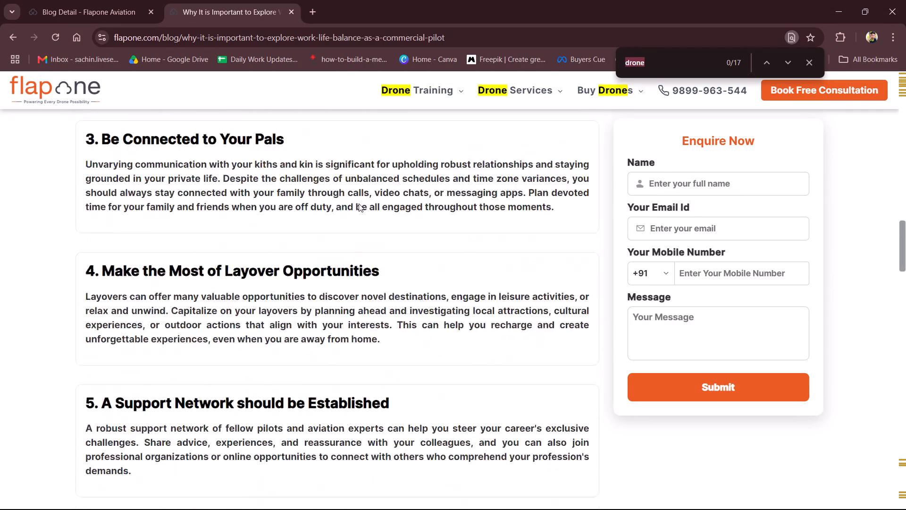
scroll(359, 204, up, 7)
scroll(359, 204, down, 10)
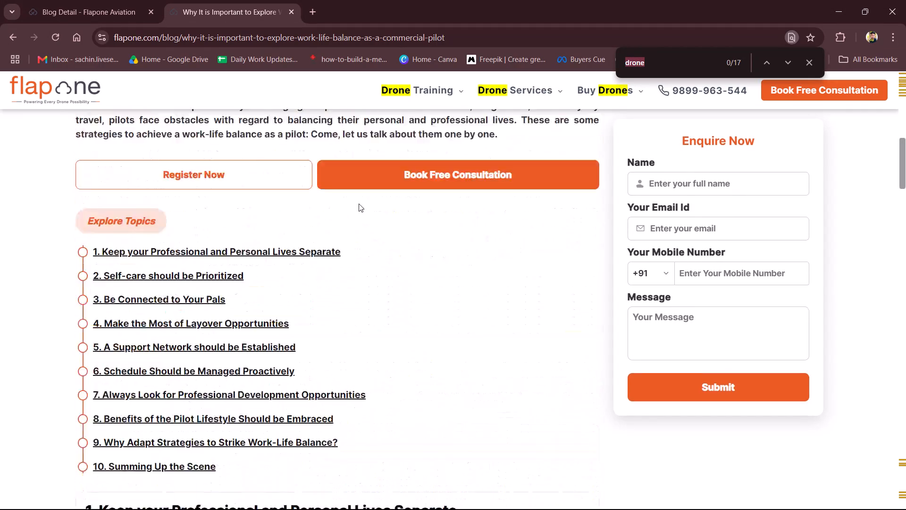
scroll(359, 204, down, 7)
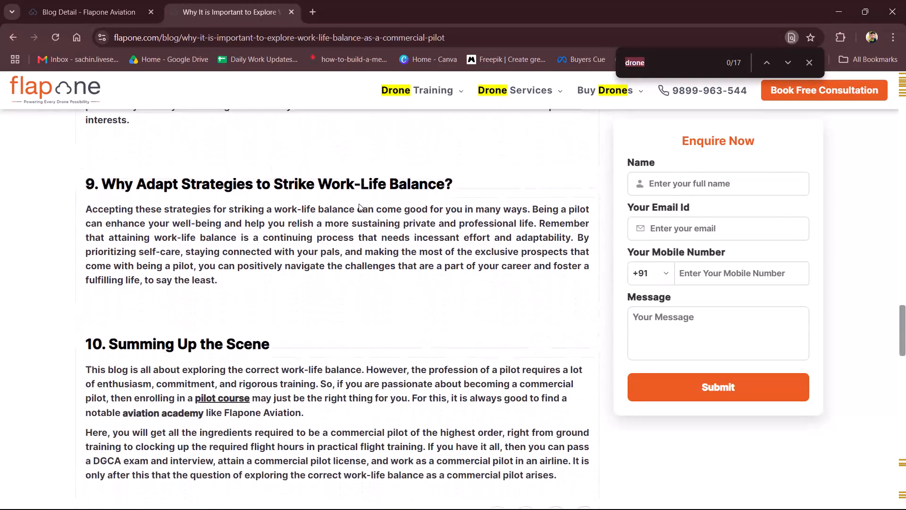
scroll(359, 204, down, 1)
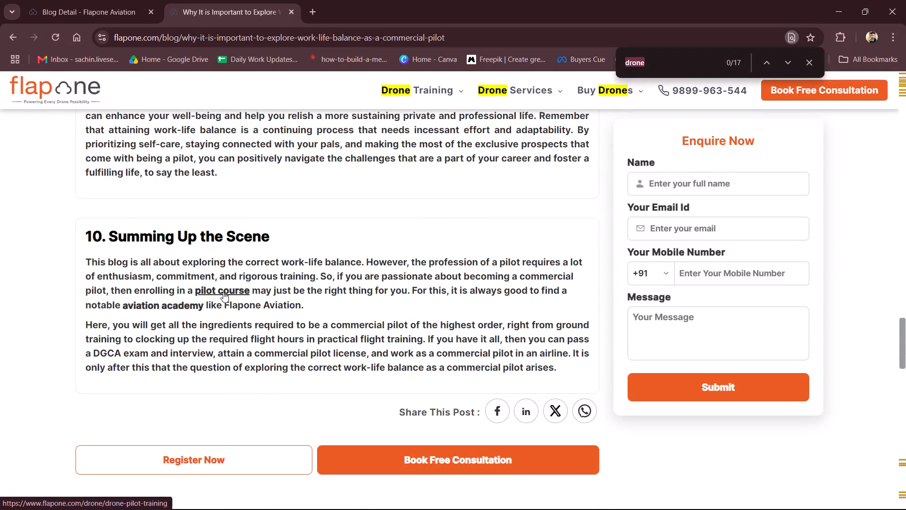
In the editor's description for the closing "Summing Up the Scene" section, change the text colour of the "pilot course" link to blue.
click(75, 0)
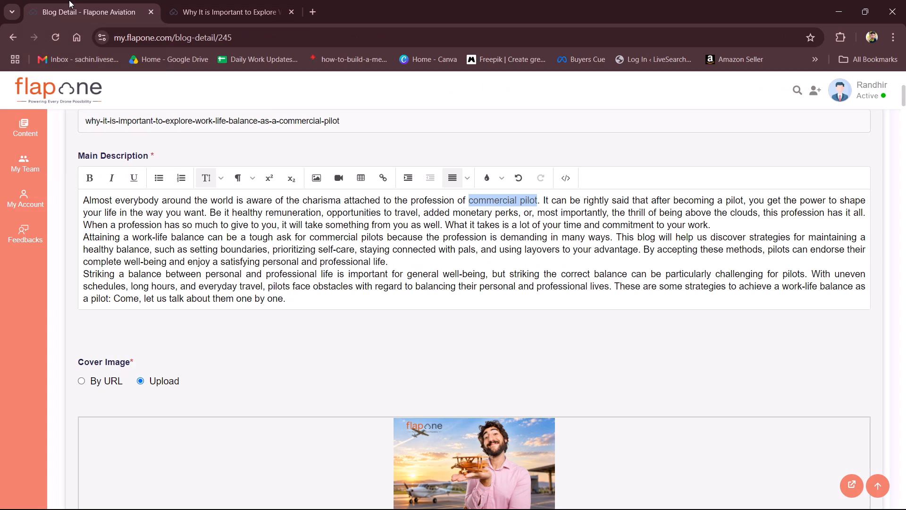
drag(905, 119, 905, 122)
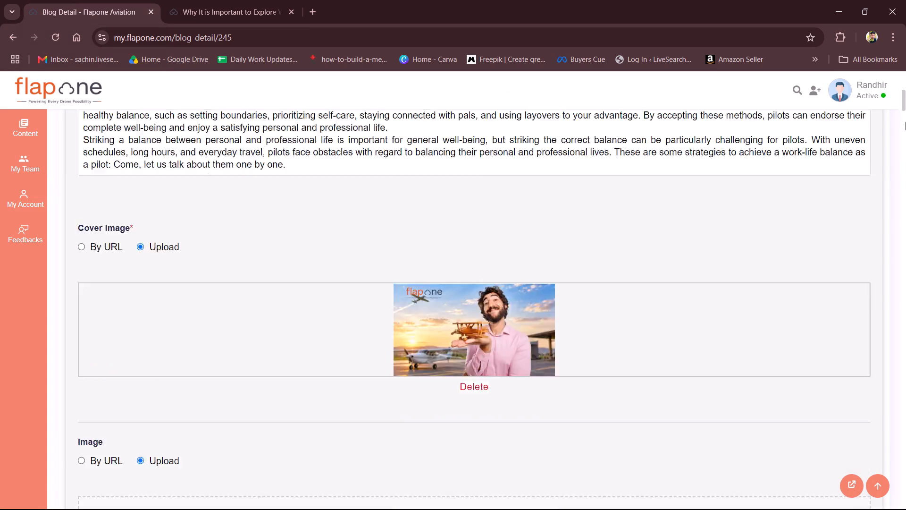
drag(905, 122, 905, 509)
scroll(266, 234, up, 2)
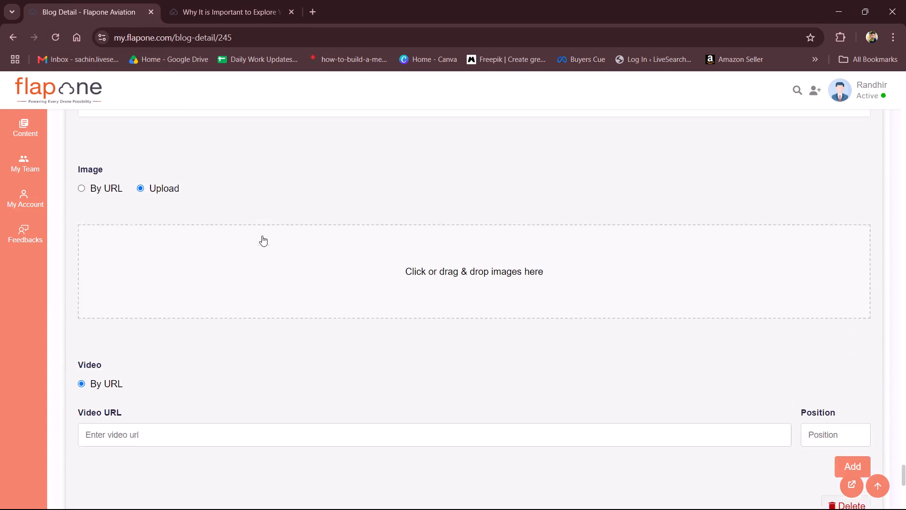
scroll(262, 236, up, 4)
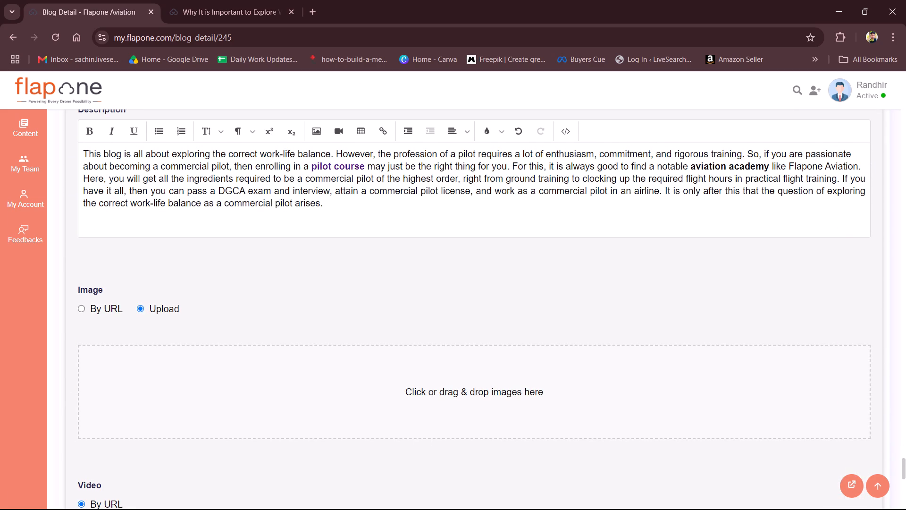
click(335, 167)
click(391, 186)
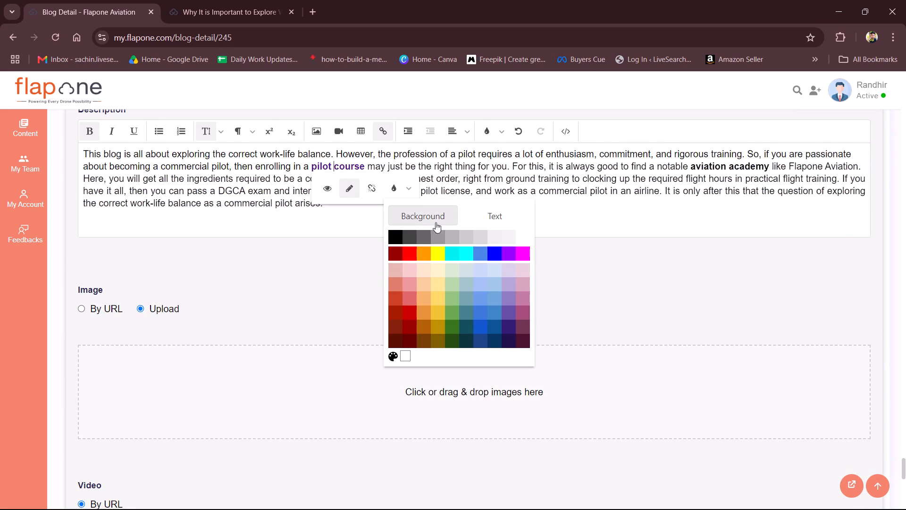
click(474, 215)
click(502, 255)
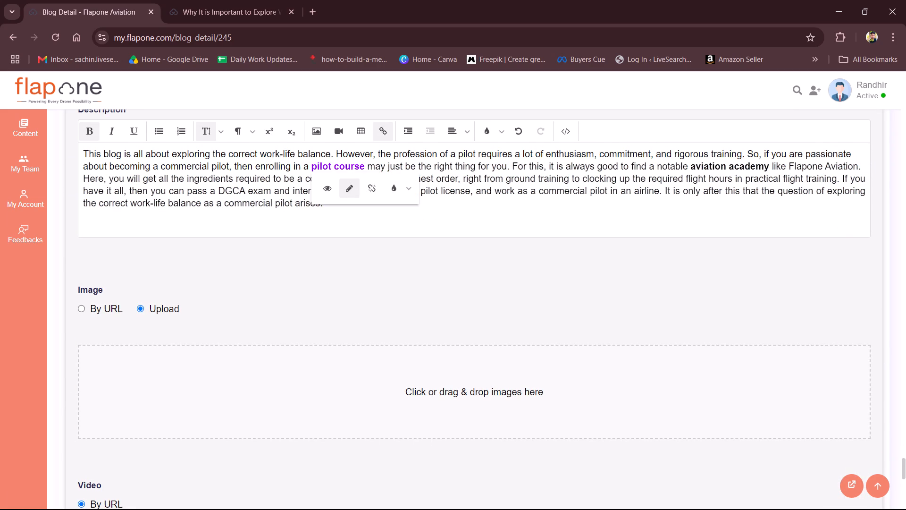
click(396, 191)
click(354, 170)
click(399, 195)
click(343, 167)
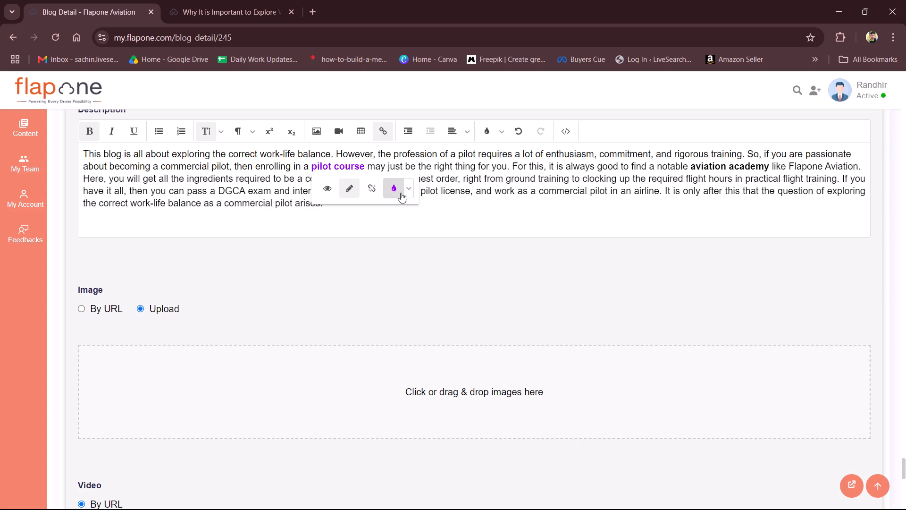
click(407, 191)
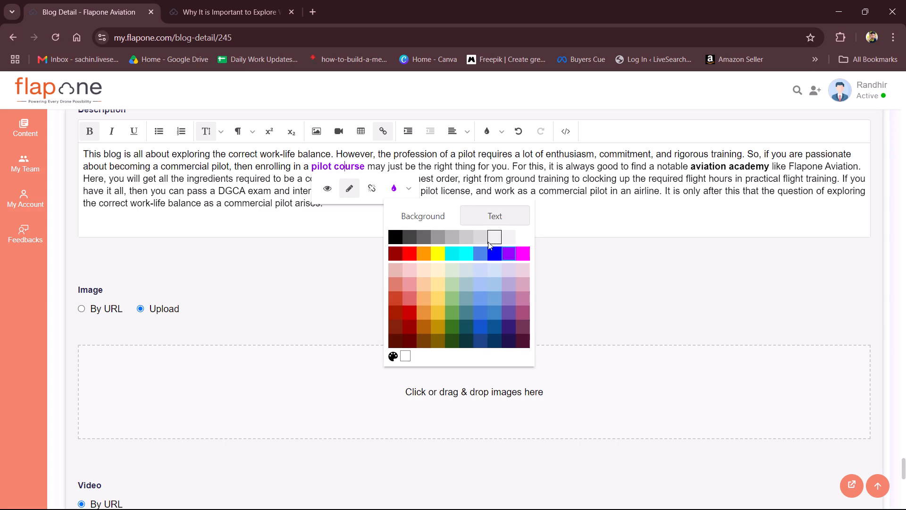
click(490, 254)
click(455, 179)
triple_click(390, 253)
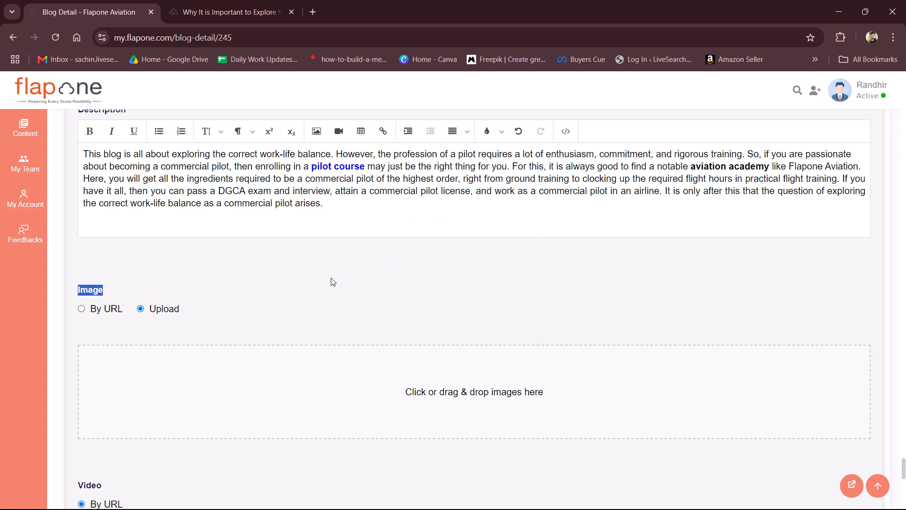
click(269, 196)
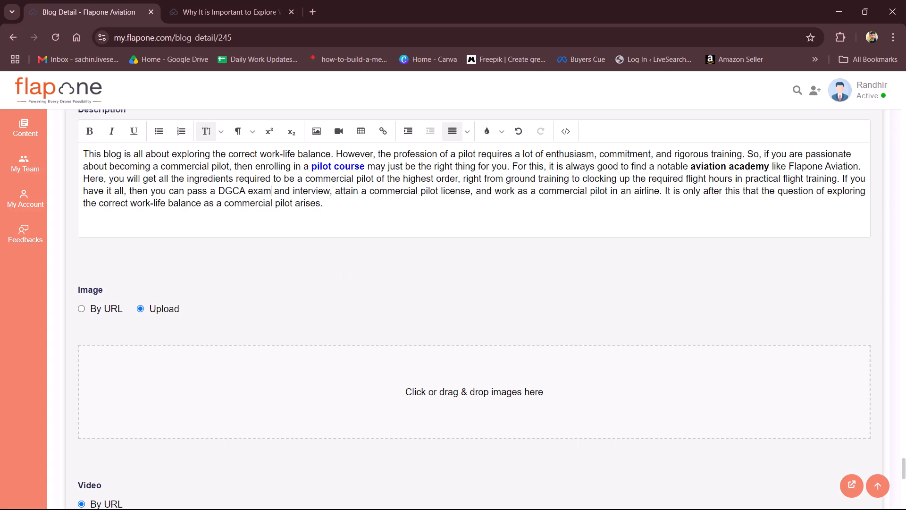
key(ctrl+shift+Left)
key(ctrl+shift+Left)
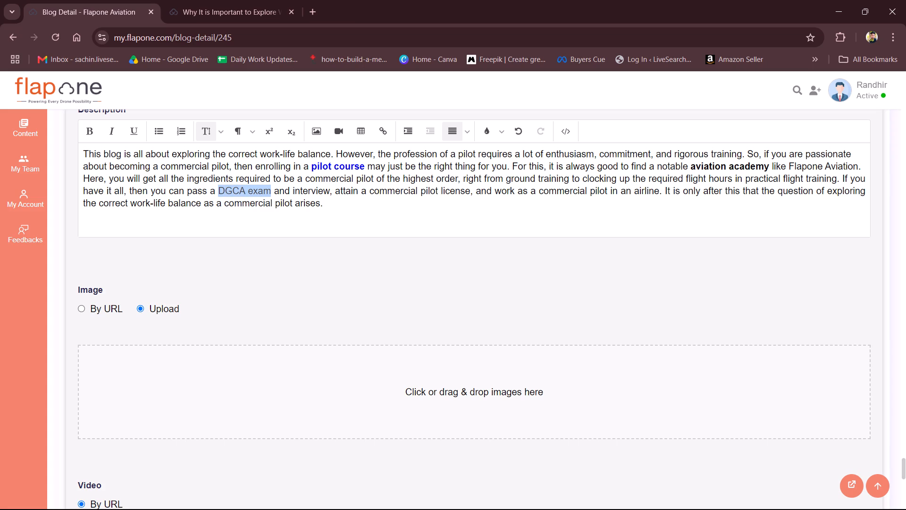
key(ctrl+c)
click(235, 0)
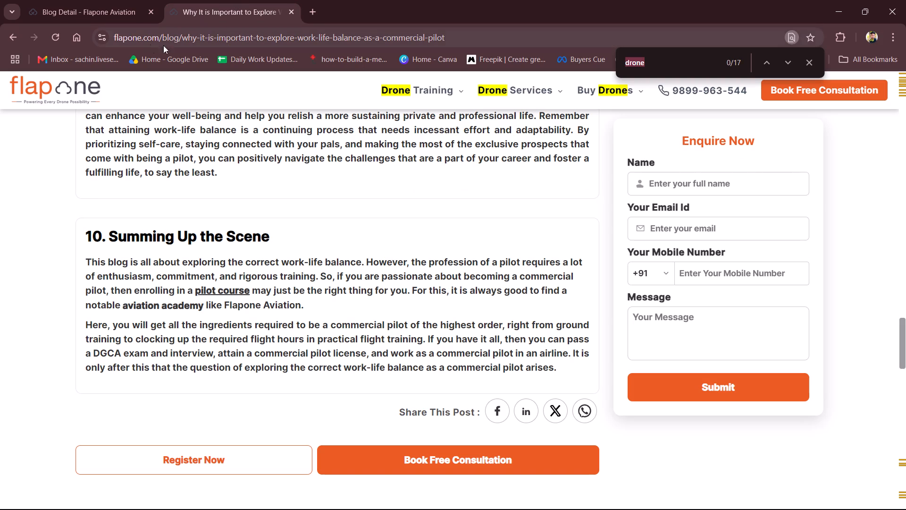
drag(157, 38, 87, 43)
key(ctrl+c)
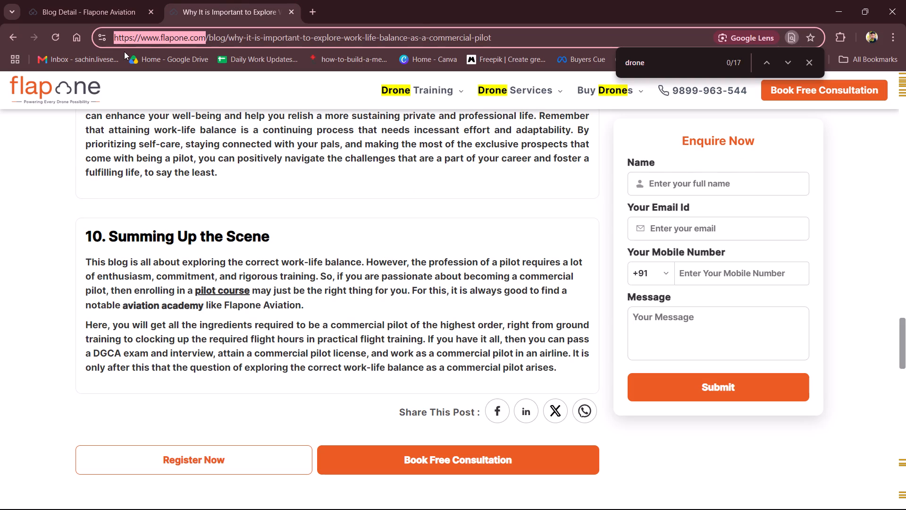
click(105, 0)
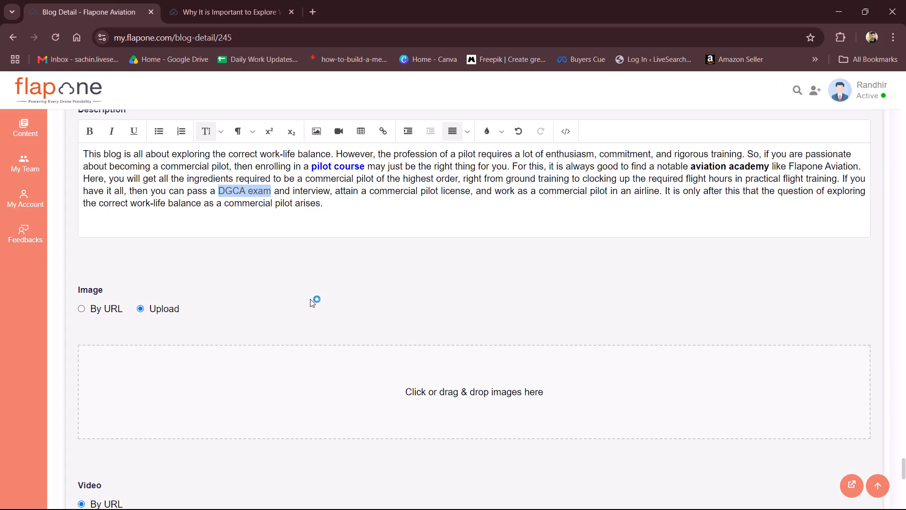
key(ctrl+b)
key(ctrl+k)
key(ctrl+v)
key(Return)
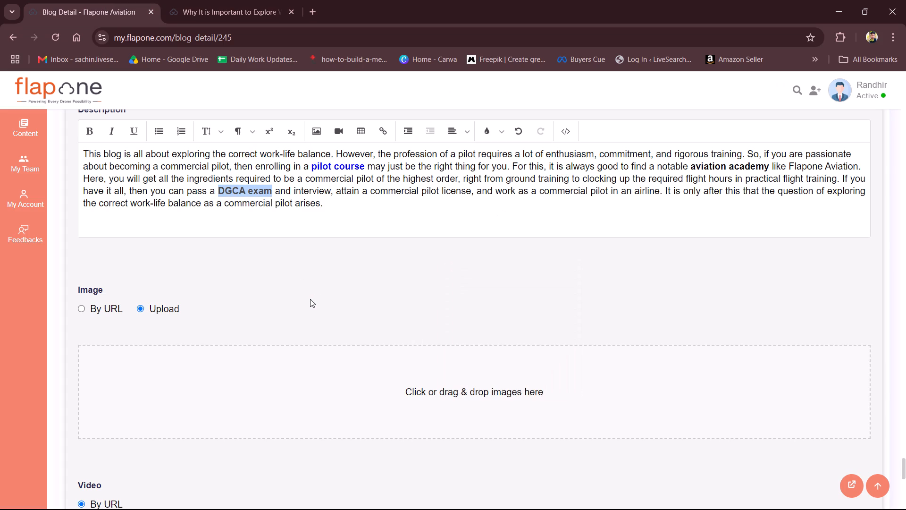
click(241, 209)
click(209, 195)
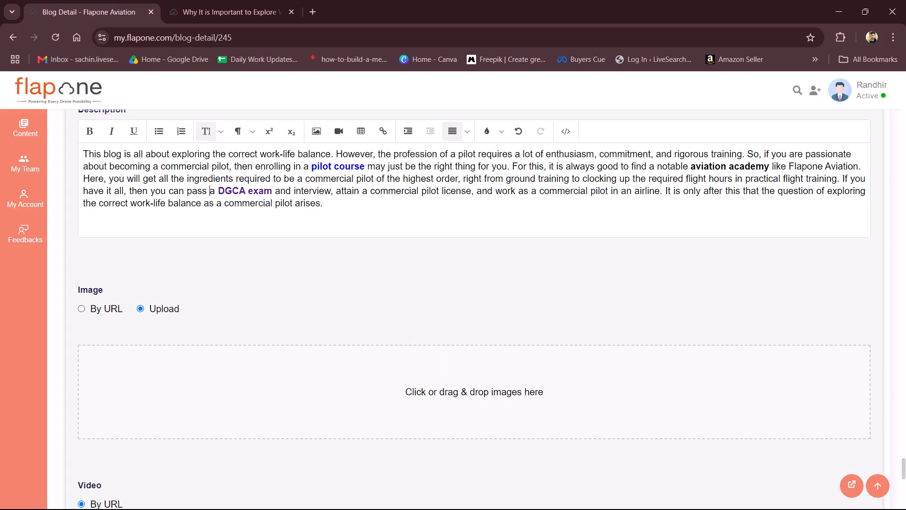
Change the text colour of the "DGCA exam" link to blue.
click(231, 195)
click(308, 212)
click(393, 239)
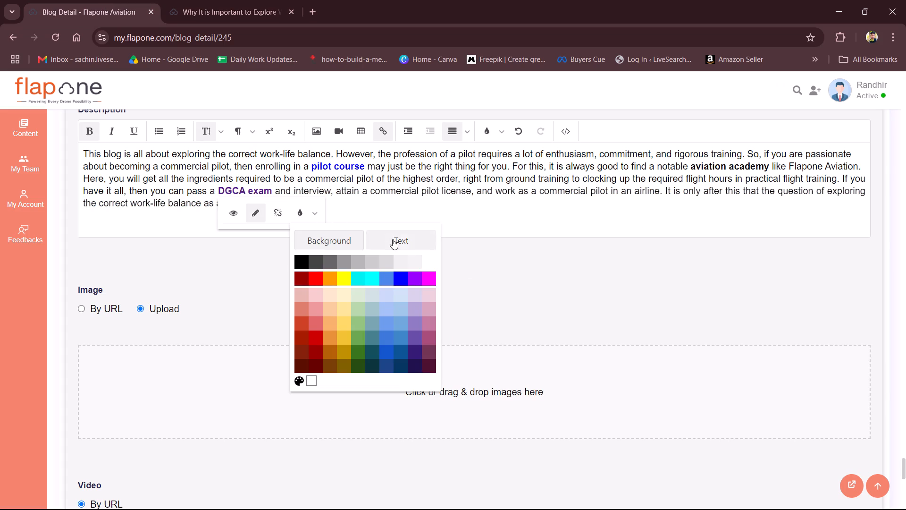
click(400, 273)
click(395, 204)
Submit the edited work-life balance post and reload its live page.
scroll(351, 300, down, 10)
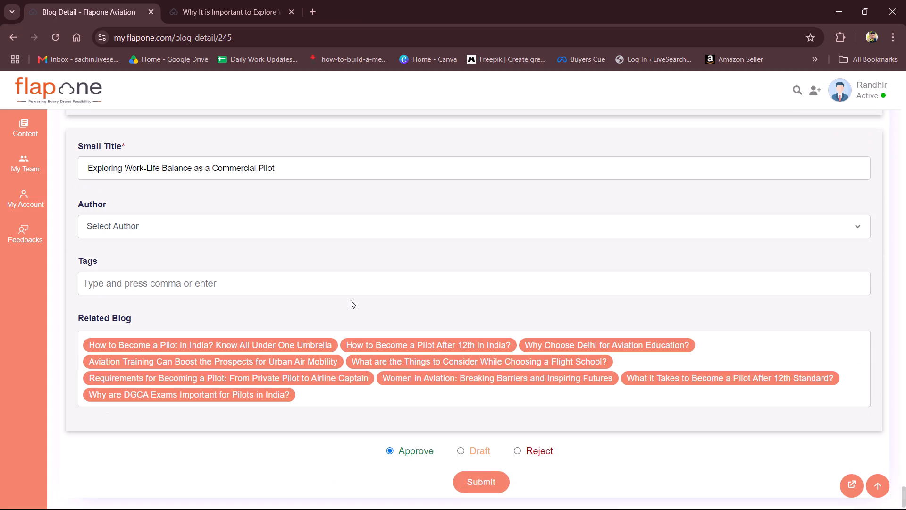
click(471, 484)
click(221, 0)
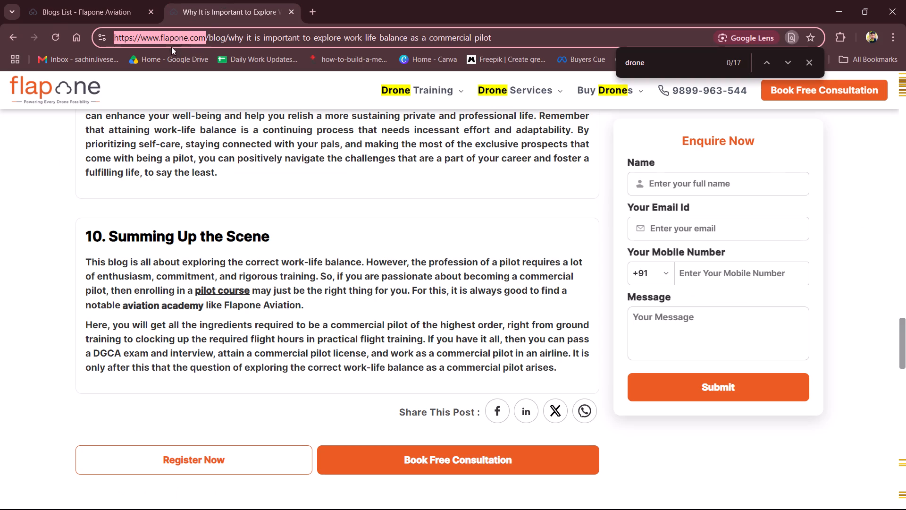
key(ctrl+r)
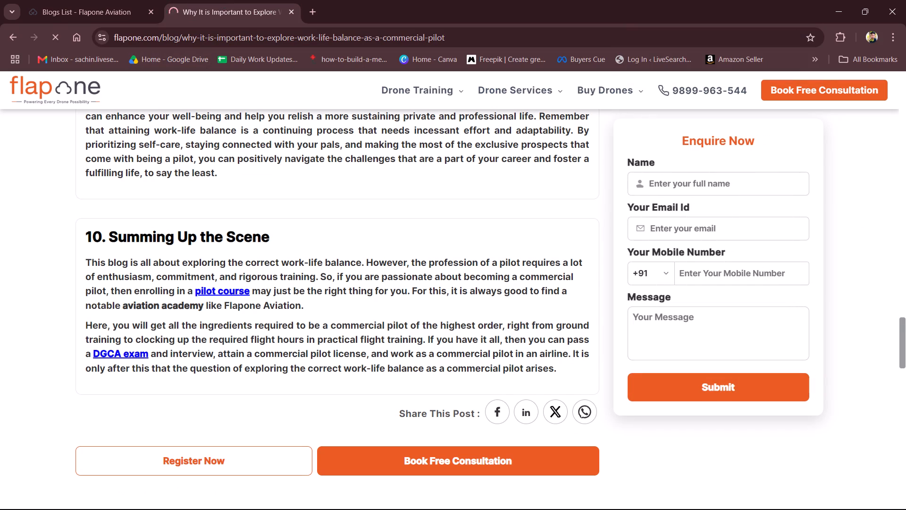
Copy the linked keyword "pilot course" from section 10 of the live post.
drag(255, 291, 200, 291)
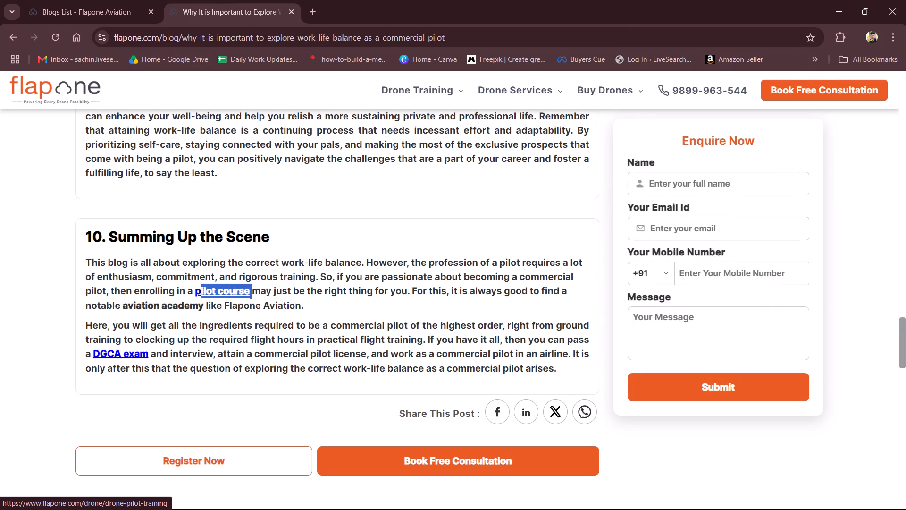
drag(200, 291, 197, 290)
key(ctrl+c)
Switch to the Flapone Articles spreadsheet window and fill the work-life balance URL cell B275 with yellow.
key(alt+Tab)
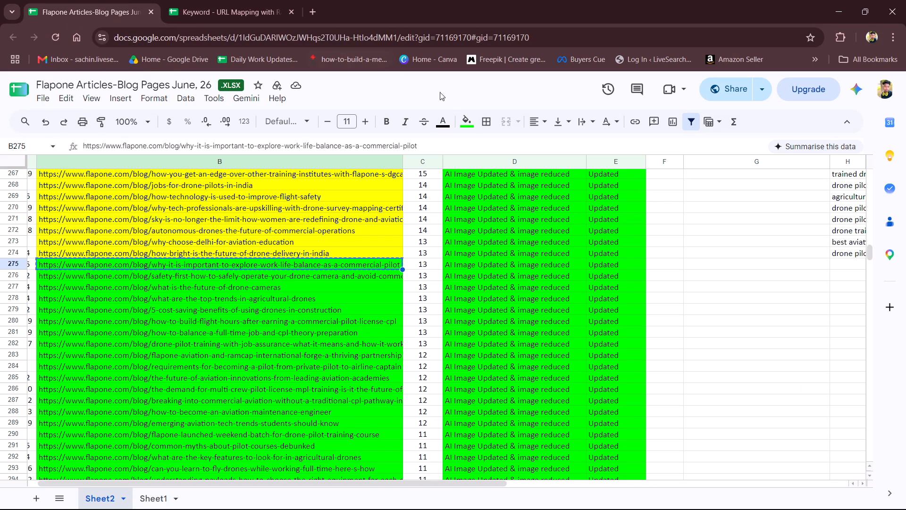
click(460, 121)
click(505, 174)
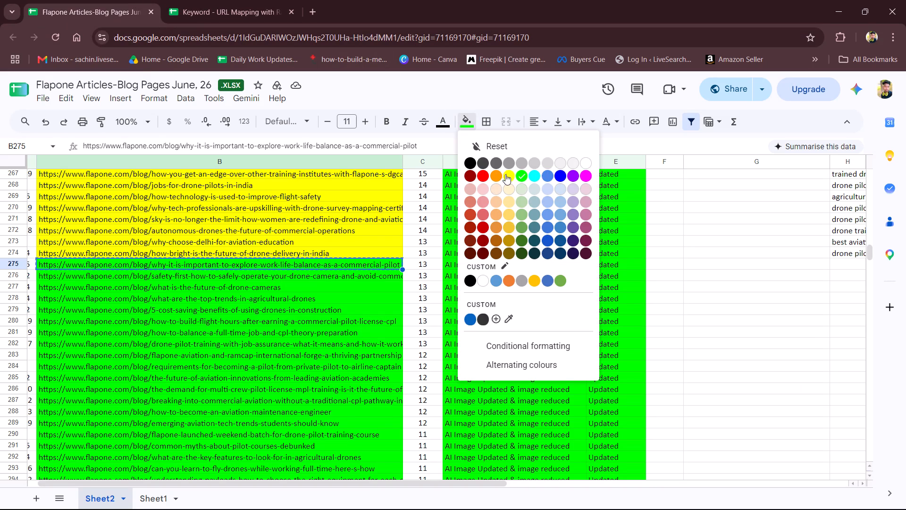
Enter "pilot course, DGCA exam" in cell H275, copying the second keyword from the live post.
click(842, 260)
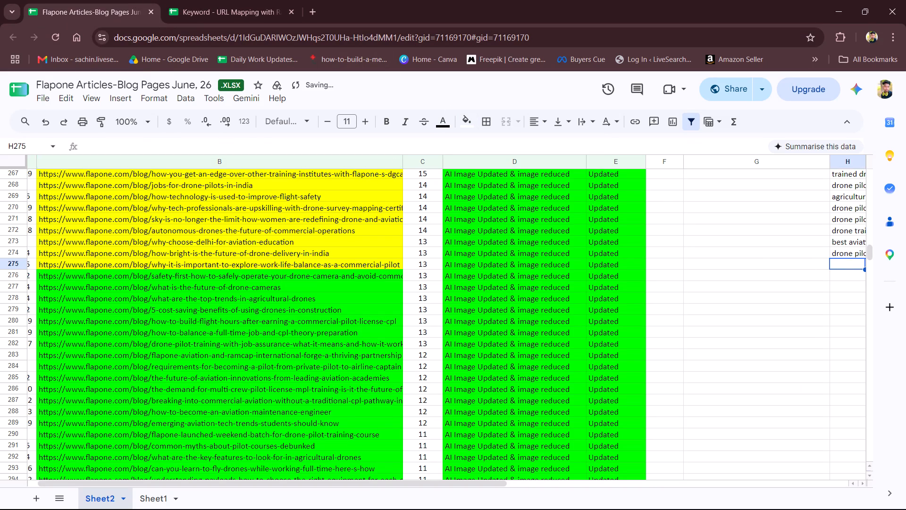
click(221, 142)
key(ctrl+v)
key(BackSpace)
text(,)
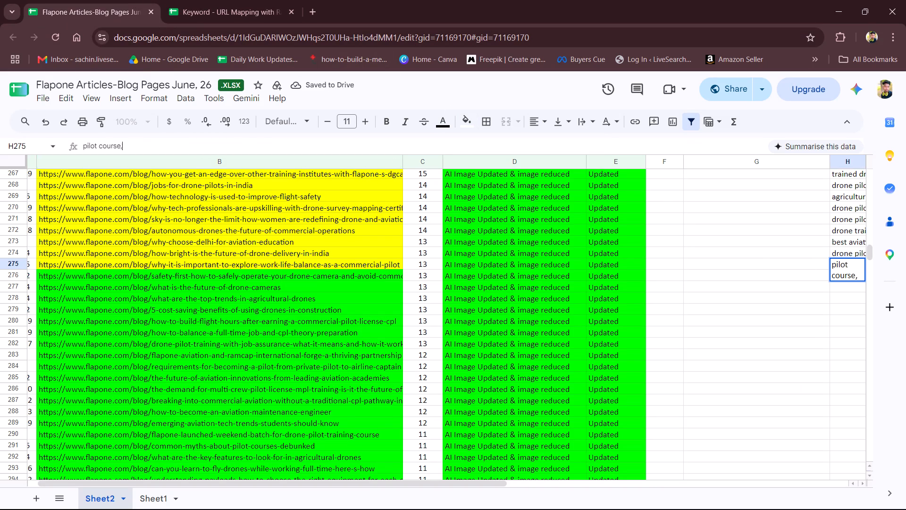
key(space)
key(alt+Tab)
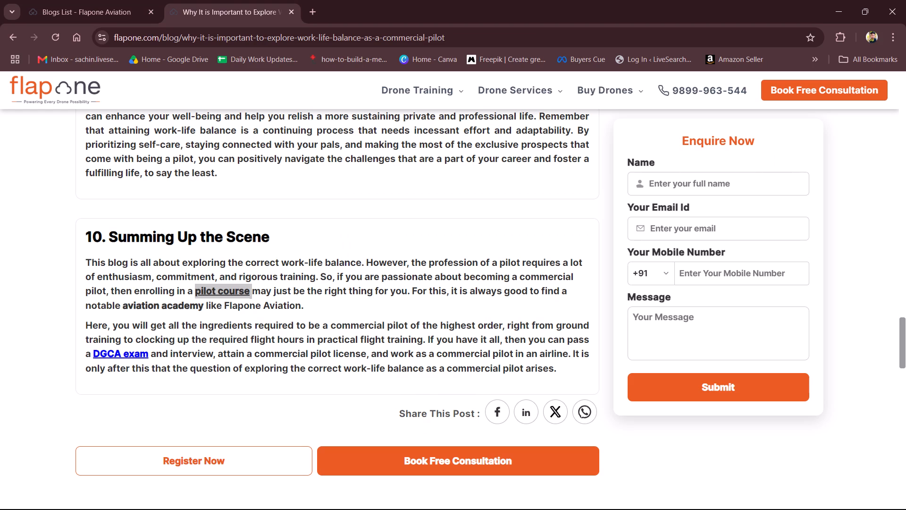
drag(151, 355, 92, 360)
key(ctrl+c)
key(alt+Tab)
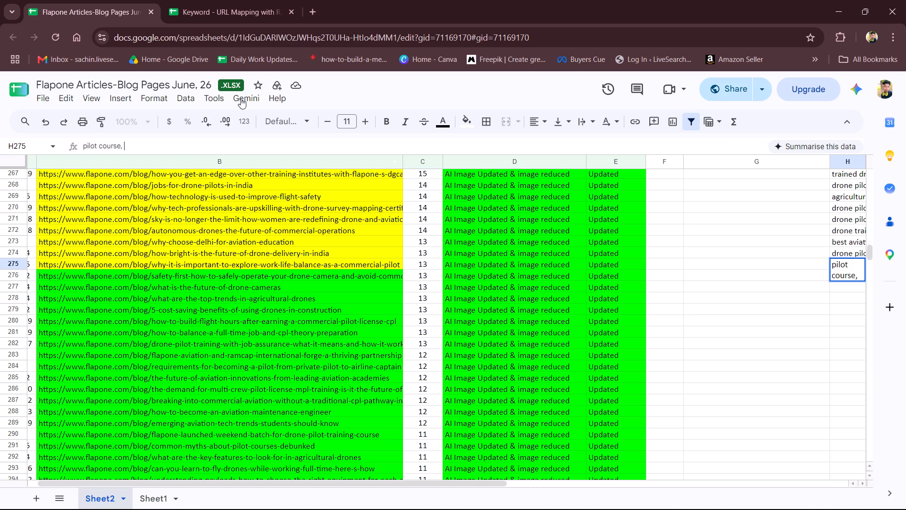
key(ctrl+v)
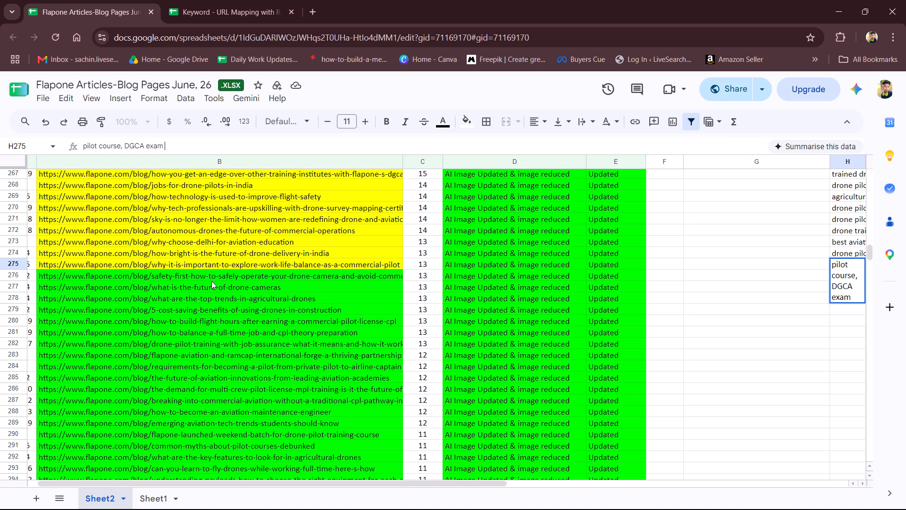
Open the B276 URL, the drone camera safety post, in place of the live work-life balance post and highlight "drone" across its introduction.
click(212, 279)
key(ctrl+c)
key(alt+Tab)
click(193, 33)
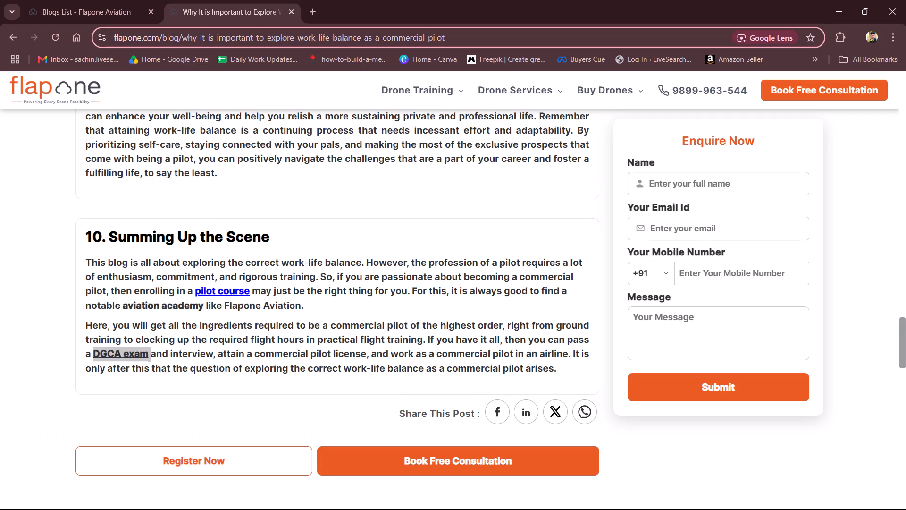
key(ctrl+v)
key(Return)
key(ctrl+f)
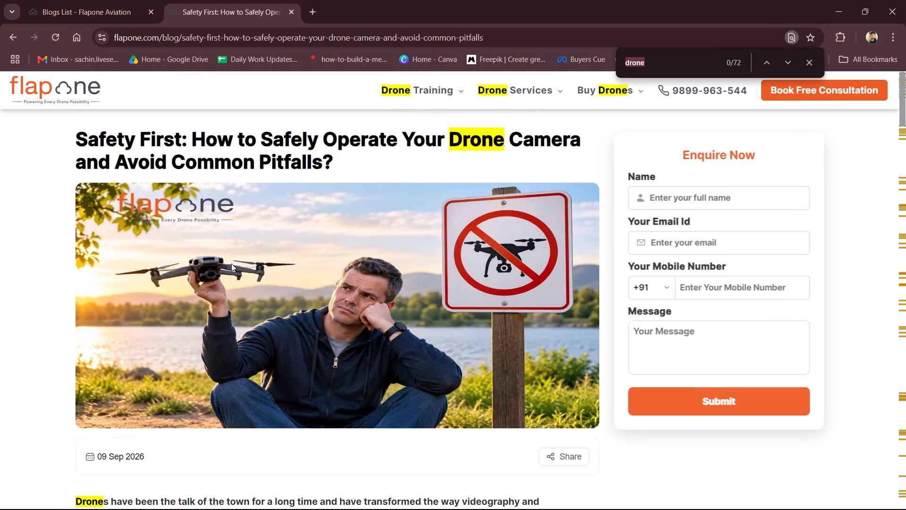
scroll(231, 263, down, 7)
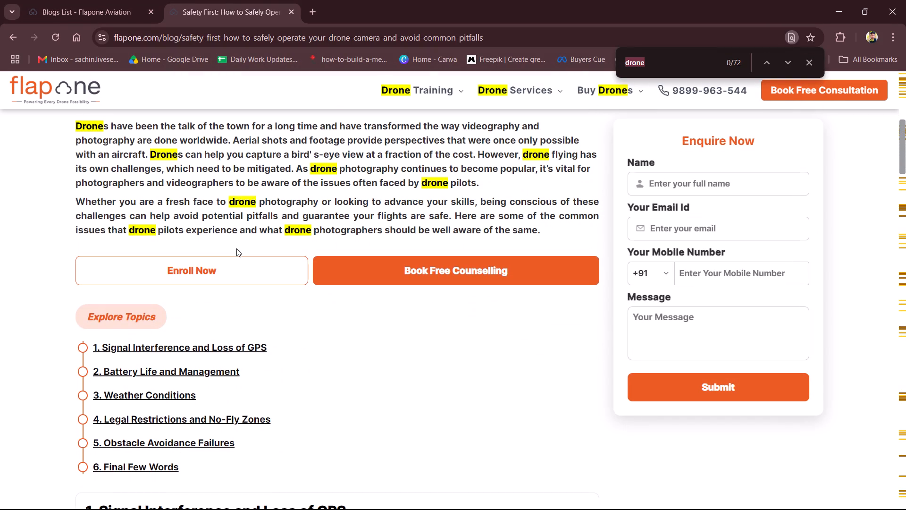
scroll(236, 230, up, 4)
scroll(236, 230, down, 2)
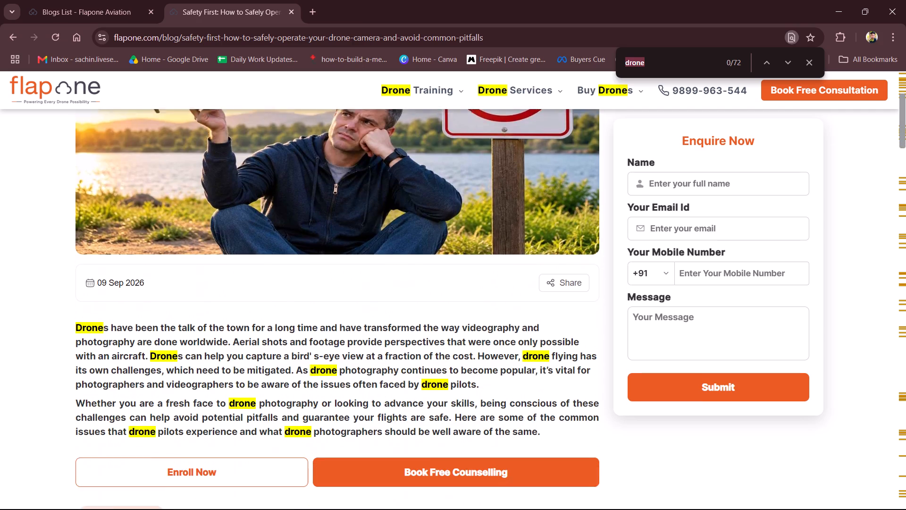
scroll(236, 230, down, 2)
Filter the Blogs List by the drone camera safety post's URL and open that post for editing.
click(94, 0)
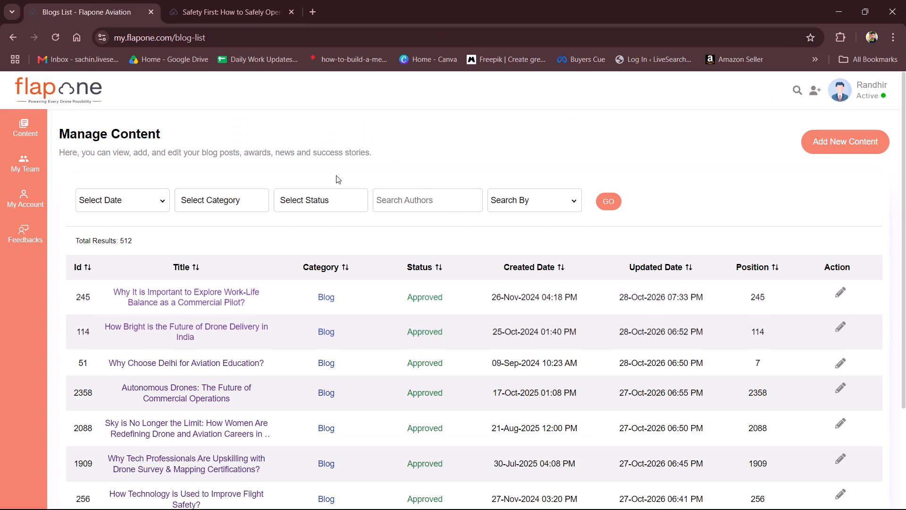
click(495, 201)
click(510, 238)
click(631, 198)
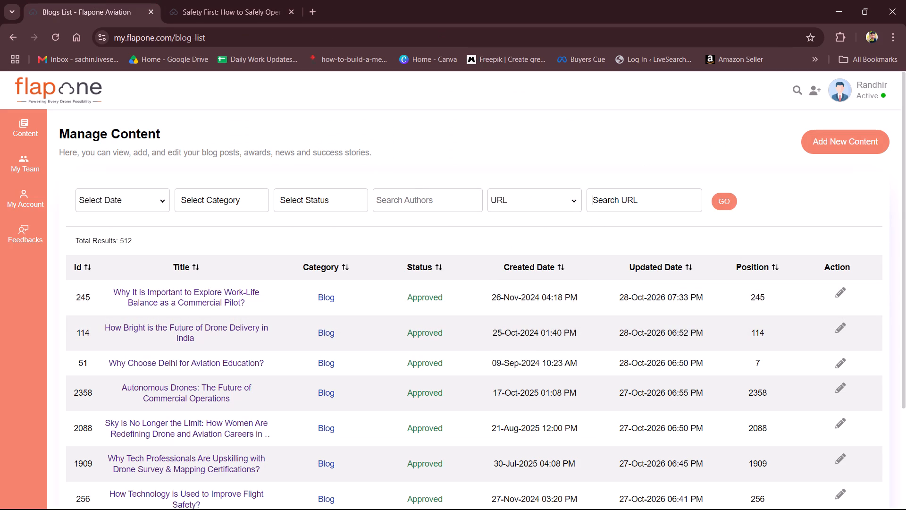
key(ctrl+v)
key(Tab)
key(period)
key(Return)
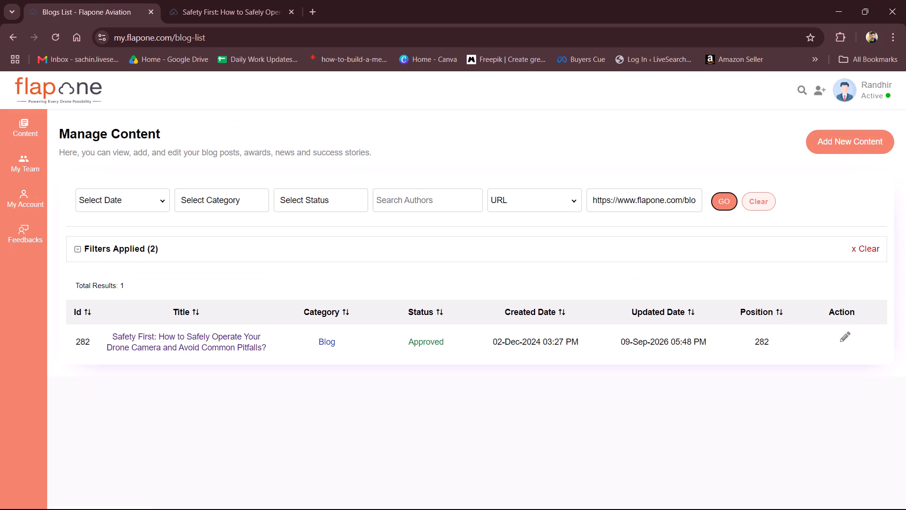
click(820, 348)
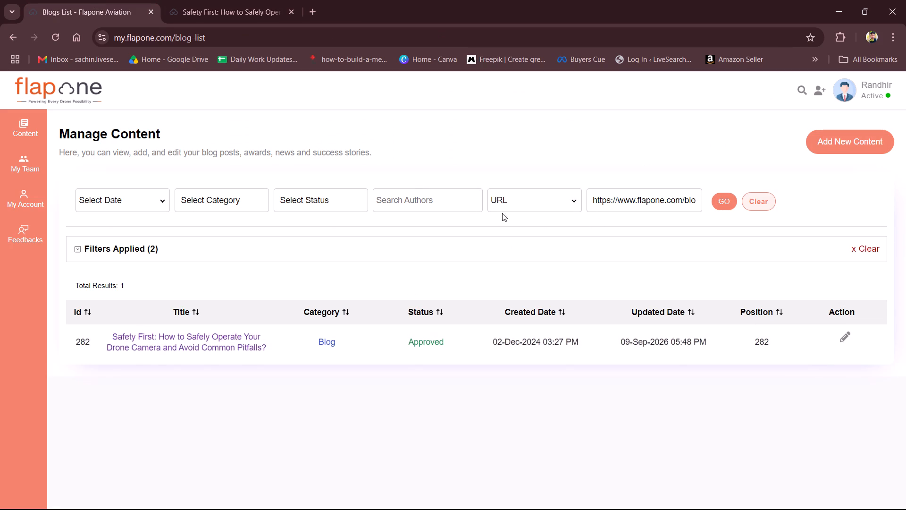
click(842, 336)
Check the drone camera safety post's introduction against the live page and bold "drone photography" in the main description.
scroll(241, 328, down, 3)
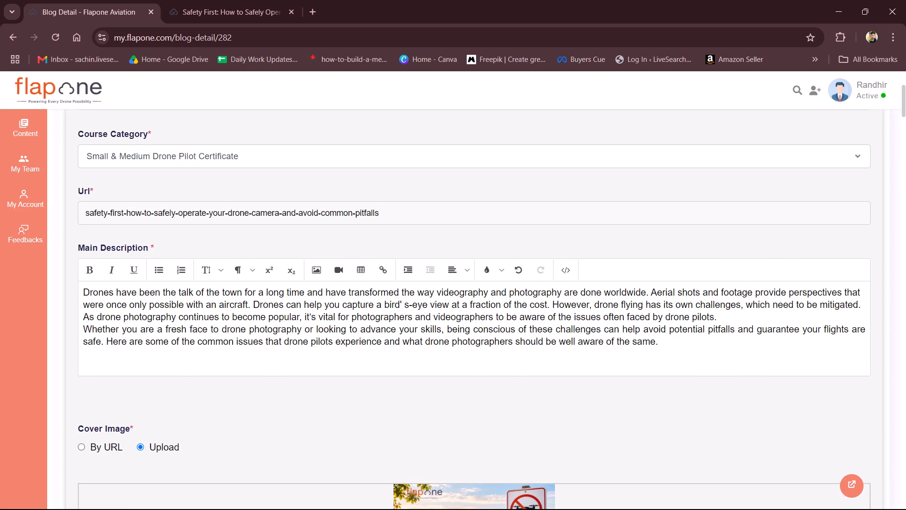
click(495, 316)
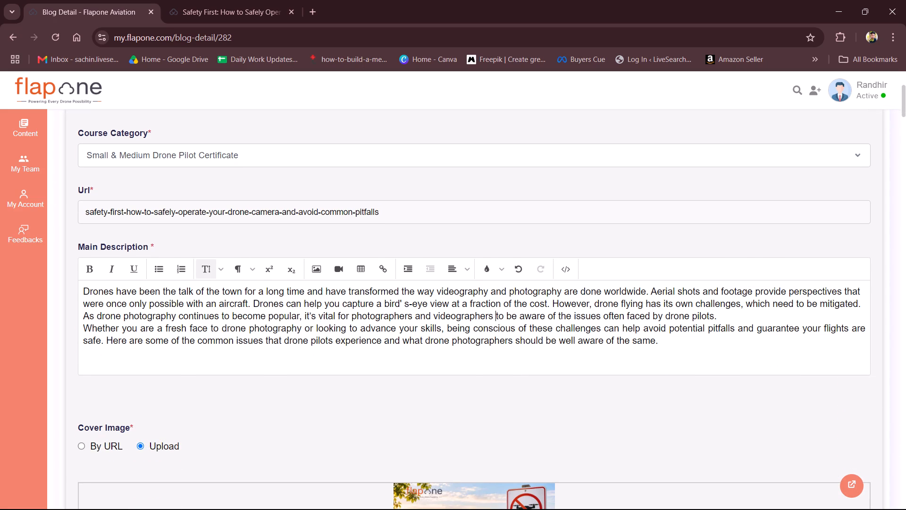
click(240, 0)
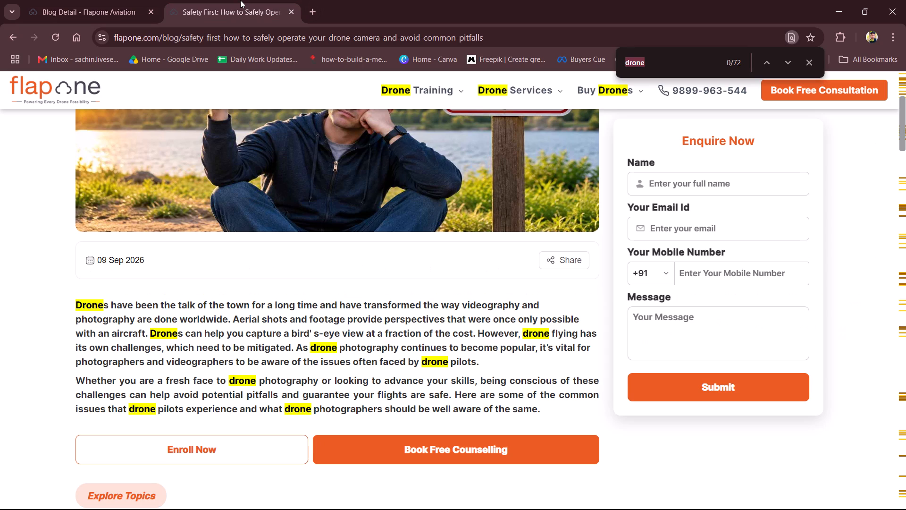
click(62, 0)
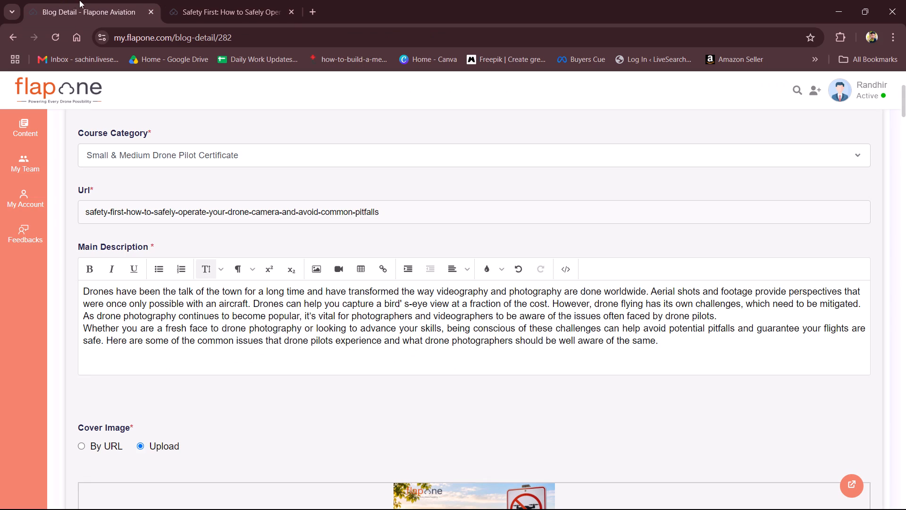
click(176, 0)
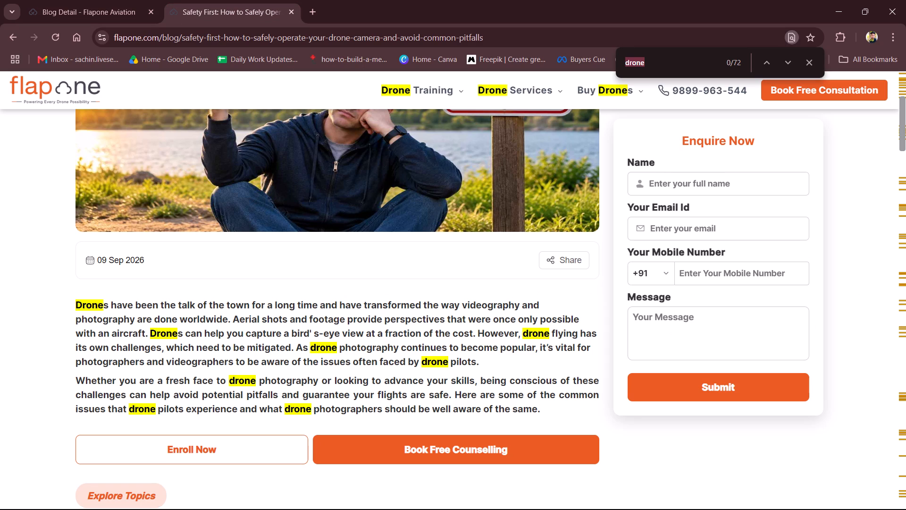
click(239, 363)
click(83, 0)
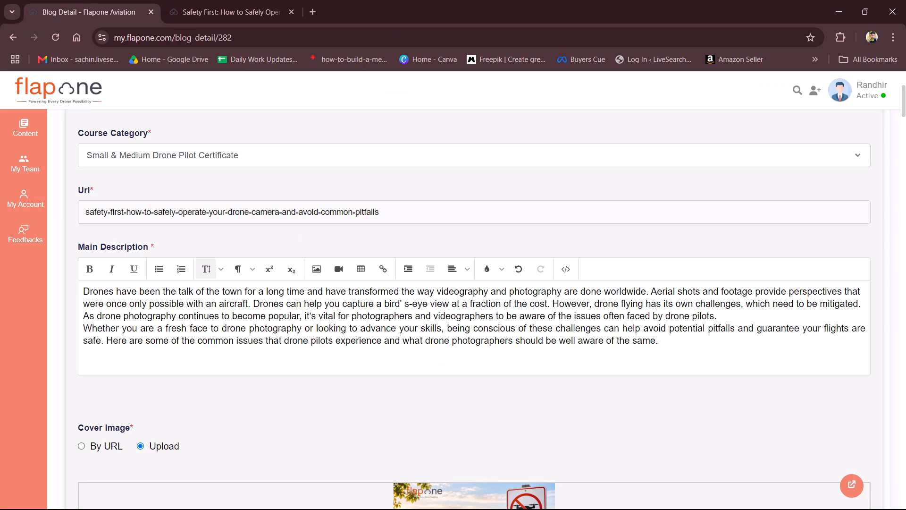
click(174, 312)
key(ctrl+shift+Left)
key(ctrl+shift+Left)
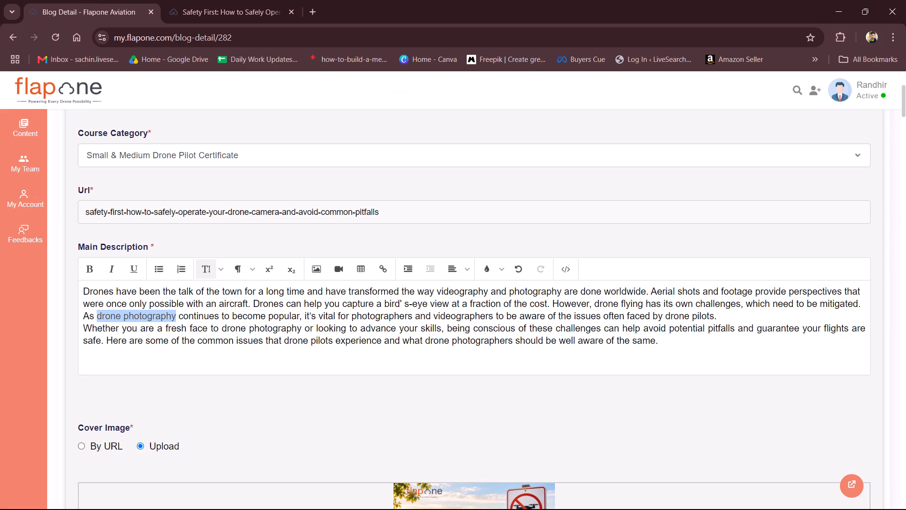
key(ctrl+b)
Link "drone photography" to the aerial-photography-videography drone services URL copied from the Keyword - URL Mapping spreadsheet.
key(ctrl+k)
key(alt+Tab)
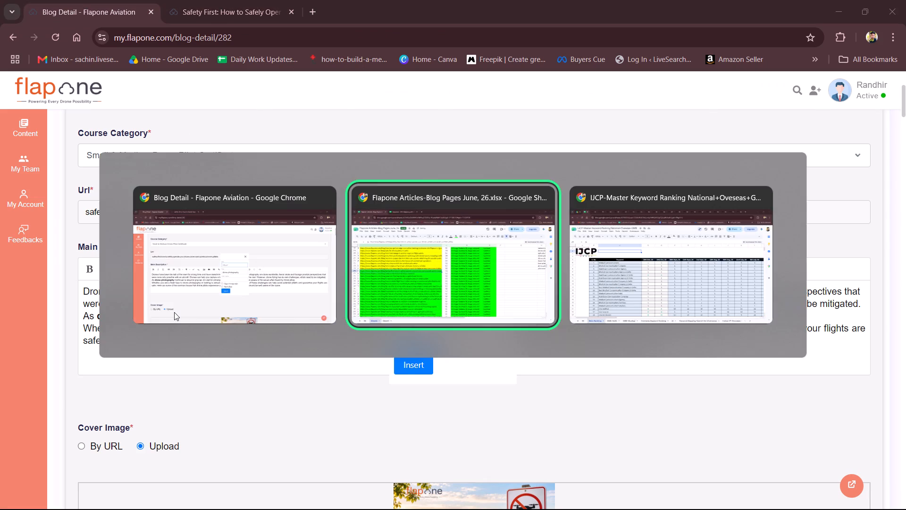
click(223, 0)
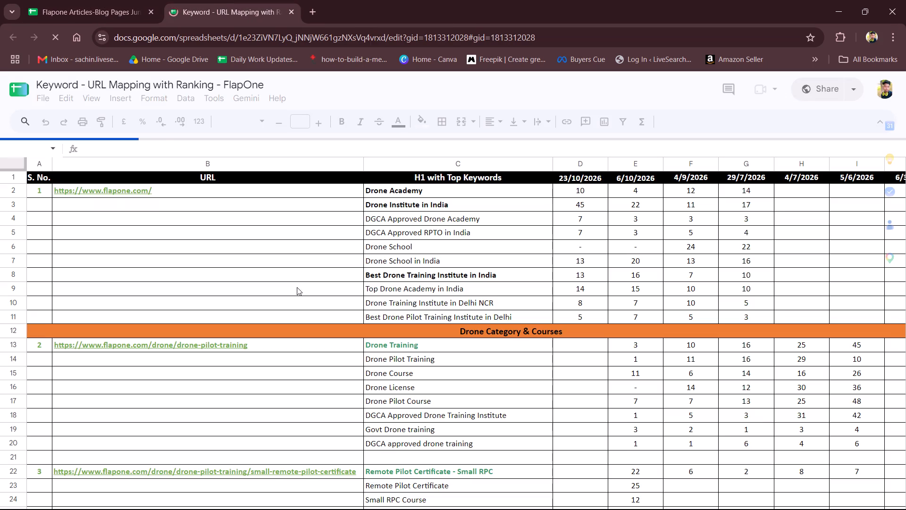
click(232, 345)
scroll(282, 399, down, 7)
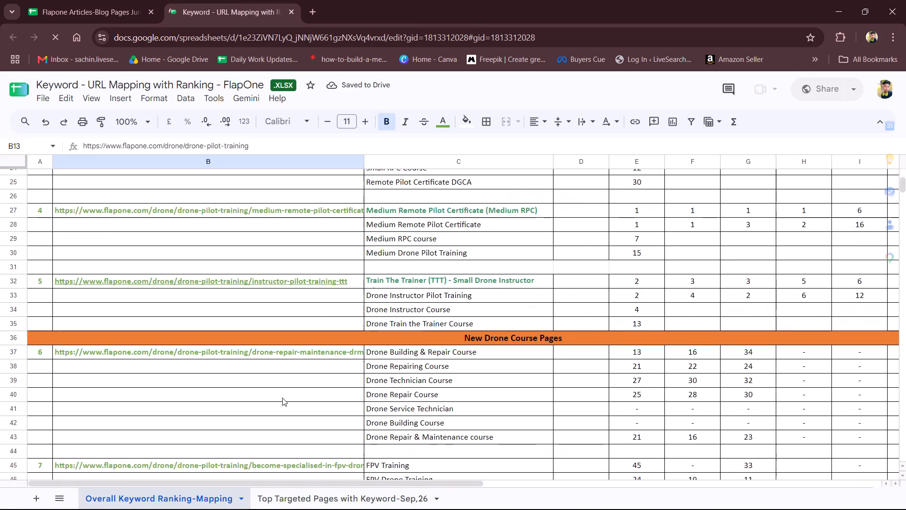
scroll(282, 398, down, 8)
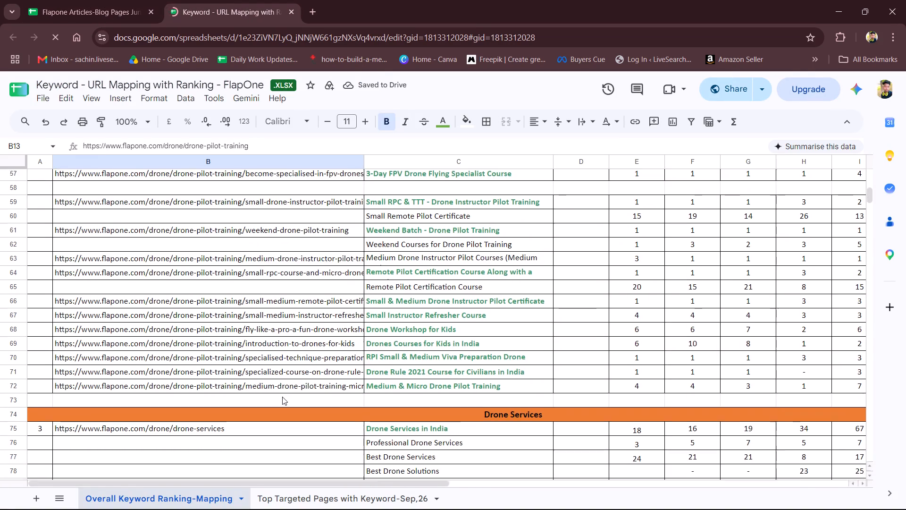
scroll(282, 397, down, 4)
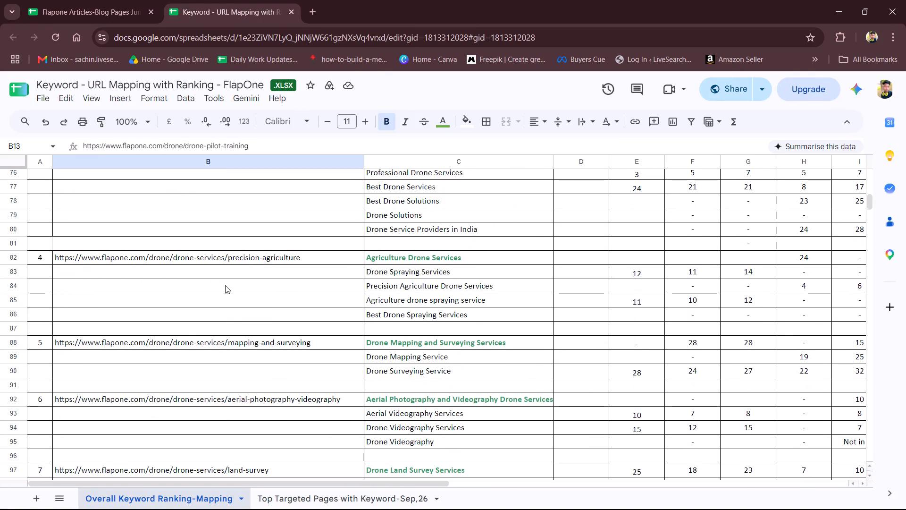
click(235, 345)
click(251, 398)
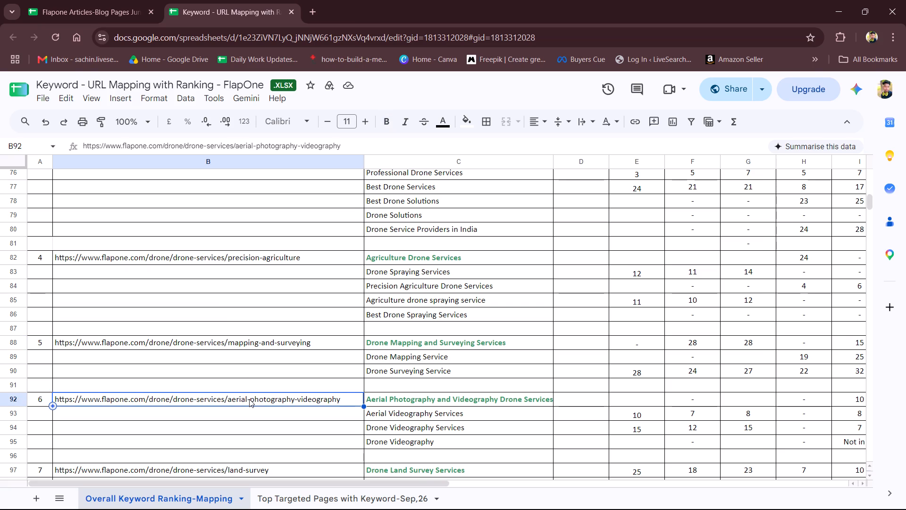
key(ctrl+c)
key(alt+Tab)
key(ctrl+v)
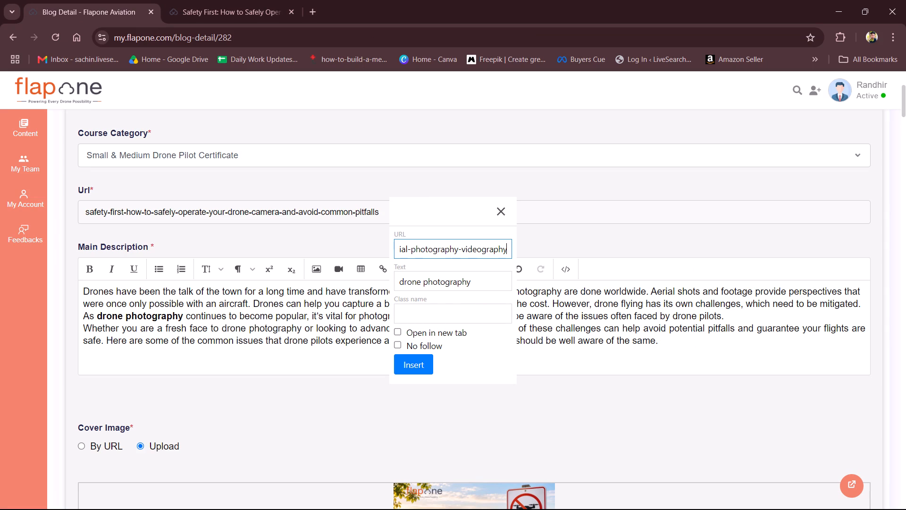
key(Return)
Set the text colour of the "drone photography" link in the main description to blue.
click(288, 345)
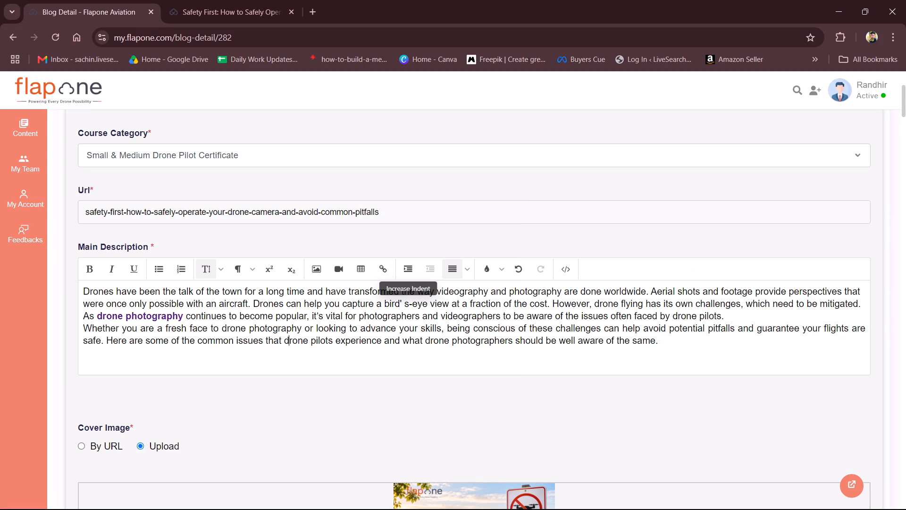
click(251, 332)
click(154, 320)
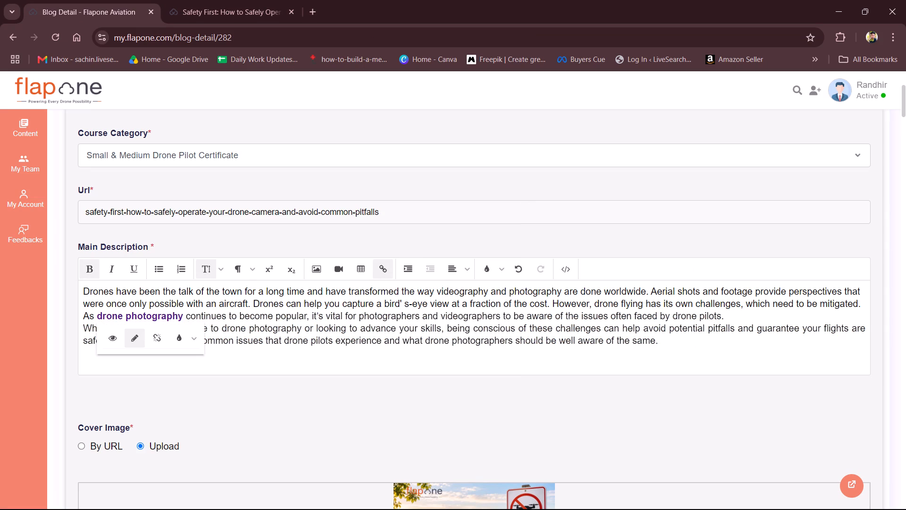
click(177, 336)
click(292, 180)
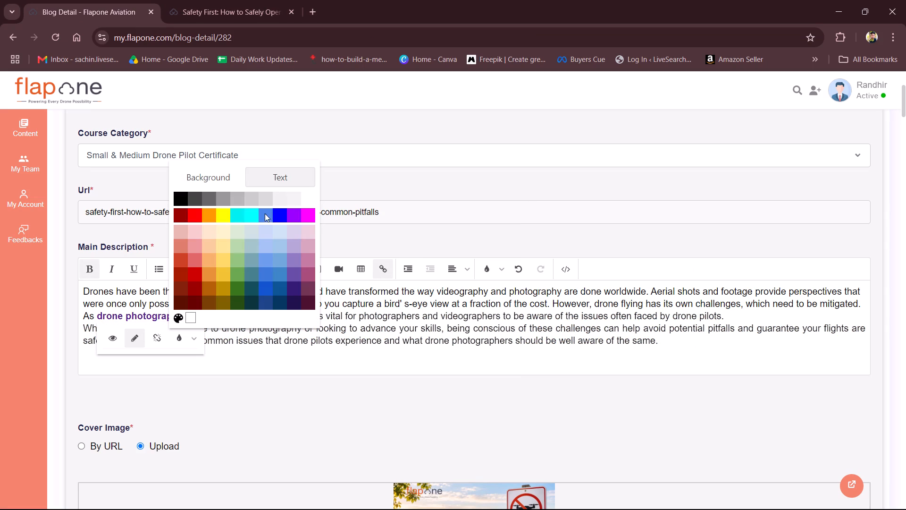
click(284, 213)
click(323, 310)
click(376, 347)
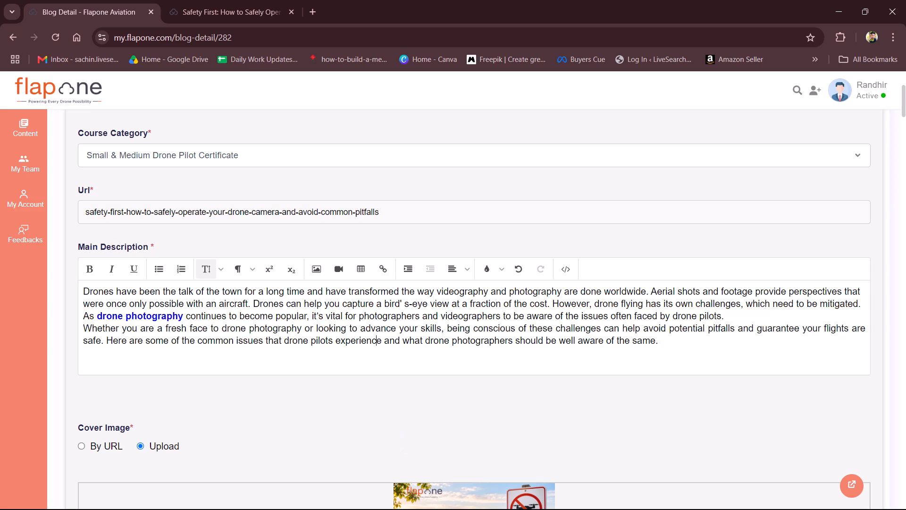
Examine the highlighted "drone" mentions in the live post down to the Weather Conditions section for another phrase to link.
scroll(391, 397, down, 7)
click(236, 0)
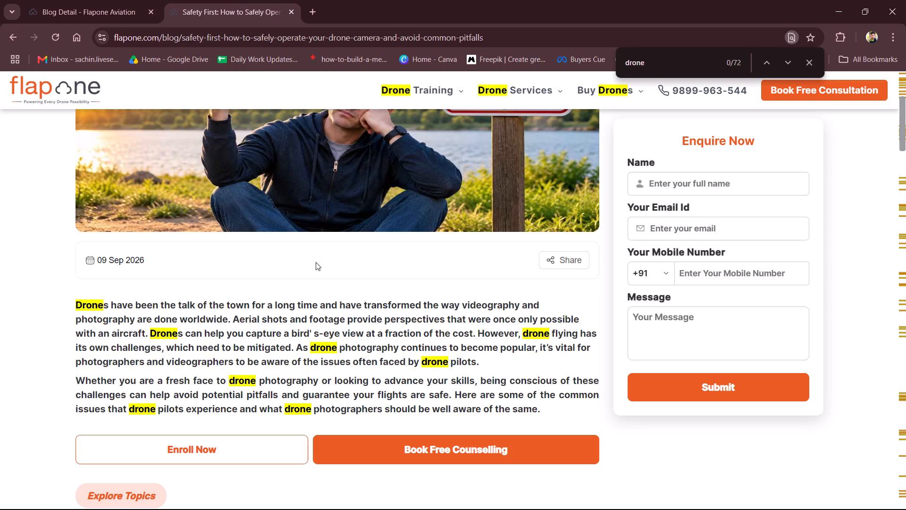
scroll(332, 367, down, 10)
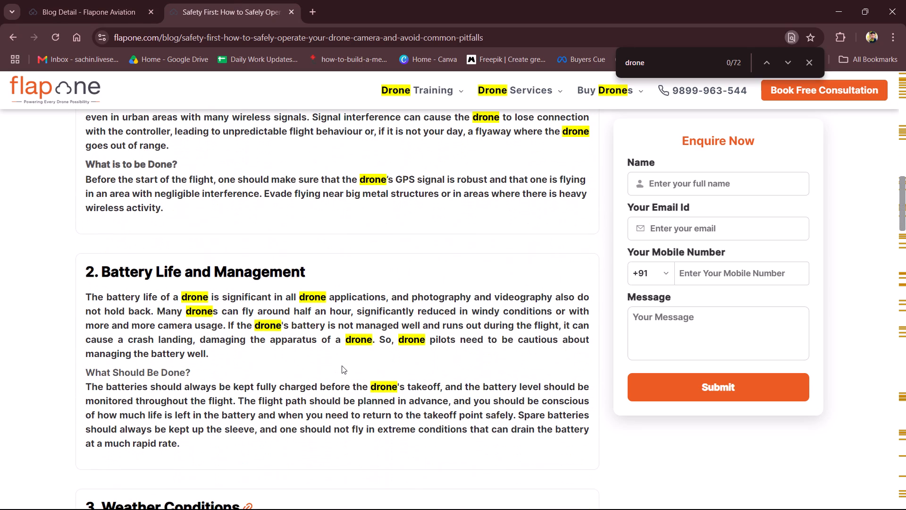
scroll(342, 365, down, 7)
scroll(342, 365, left, 1)
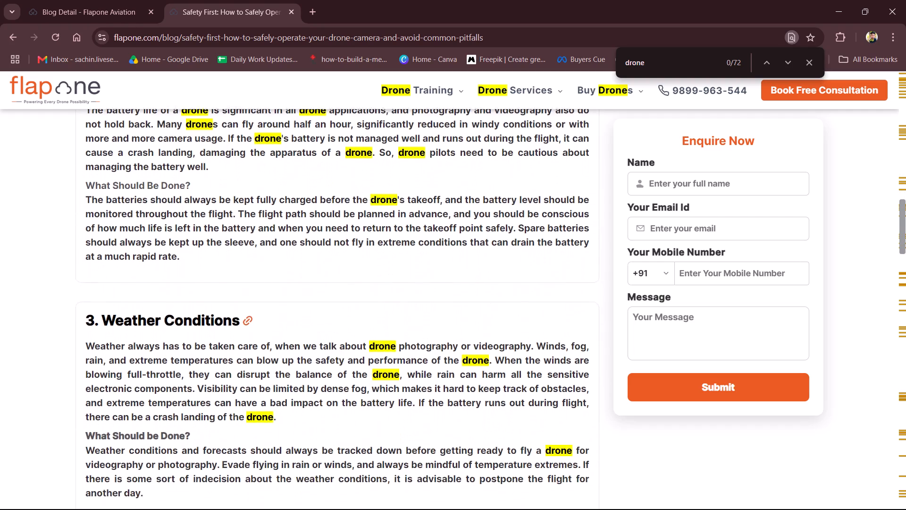
scroll(342, 365, left, 2)
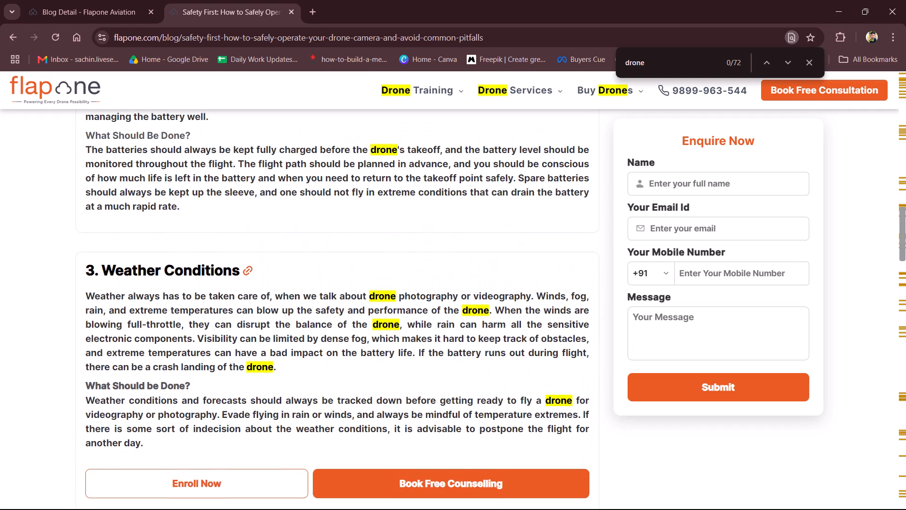
scroll(342, 365, left, 1)
Bold "drone photography or videography" in the Weather Conditions description and link it to the same aerial-photography-videography URL.
click(67, 0)
scroll(325, 353, down, 2)
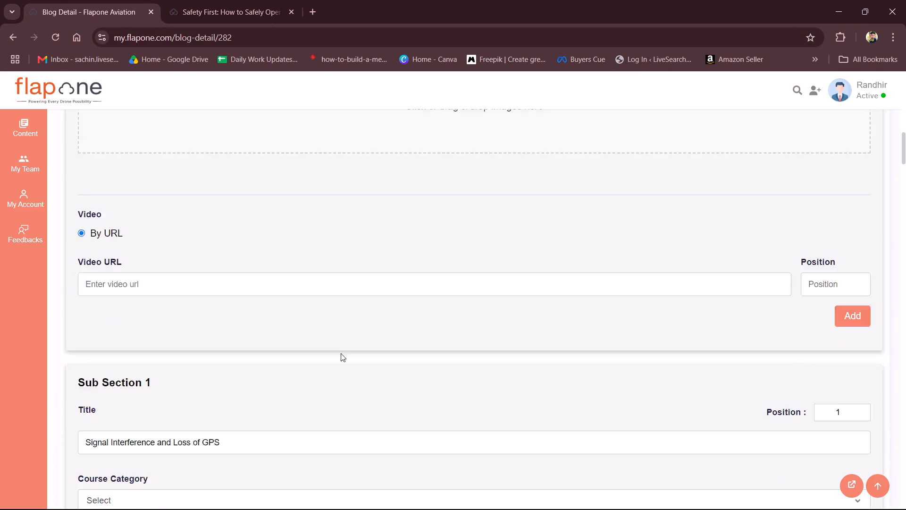
scroll(341, 353, down, 15)
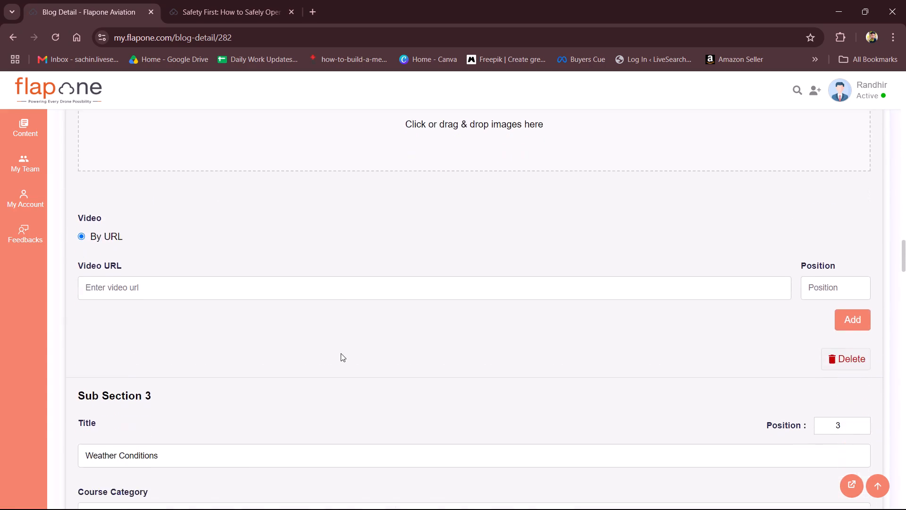
scroll(341, 353, down, 3)
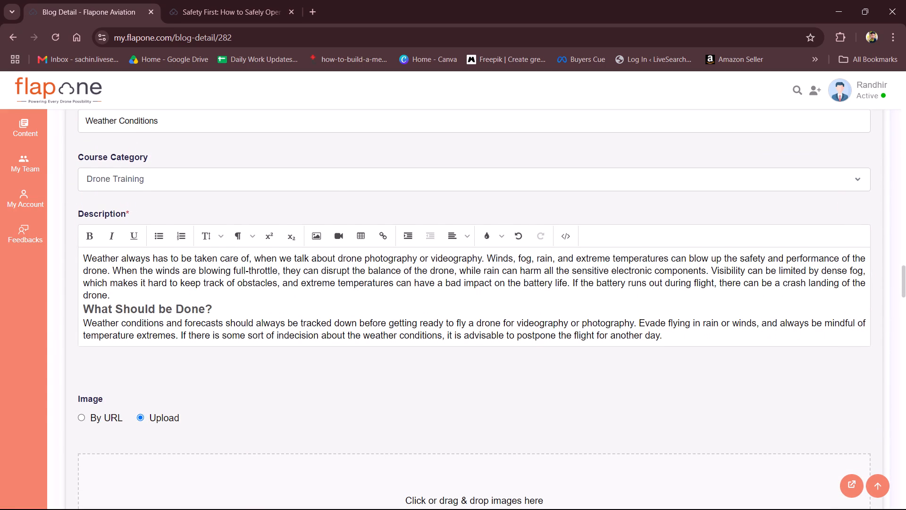
click(480, 262)
key(ctrl+shift+Left)
key(ctrl+shift+Left)
key(ctrl+shift+Left)
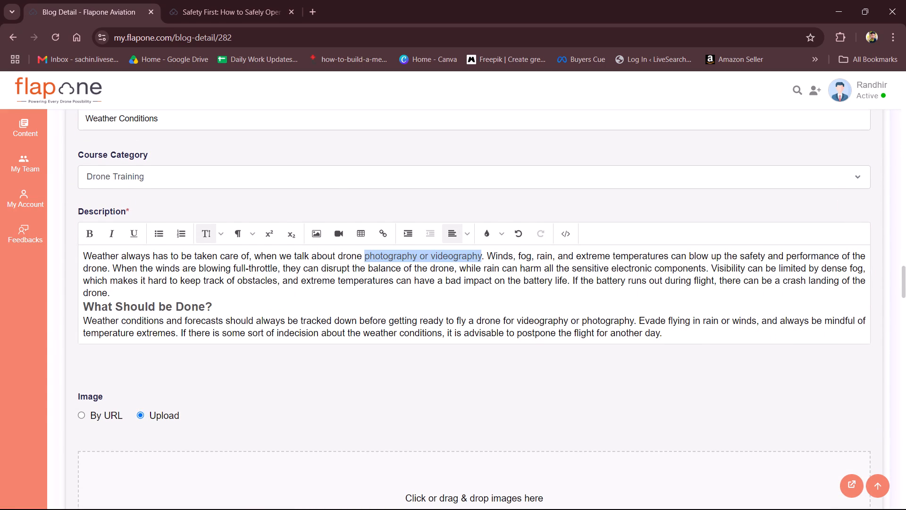
key(ctrl+shift+Left)
key(ctrl+b)
key(ctrl+k)
key(ctrl+v)
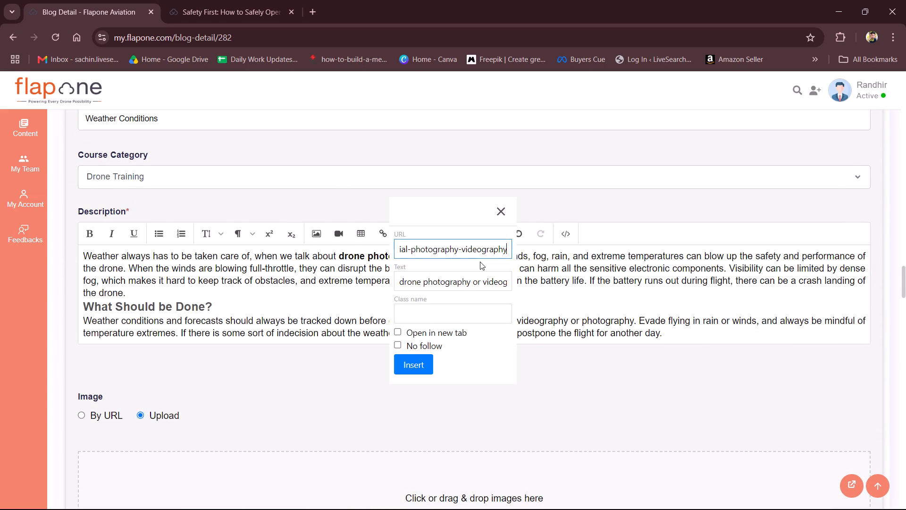
key(Return)
Set the text colour of the "drone photography or videography" link to blue.
click(265, 276)
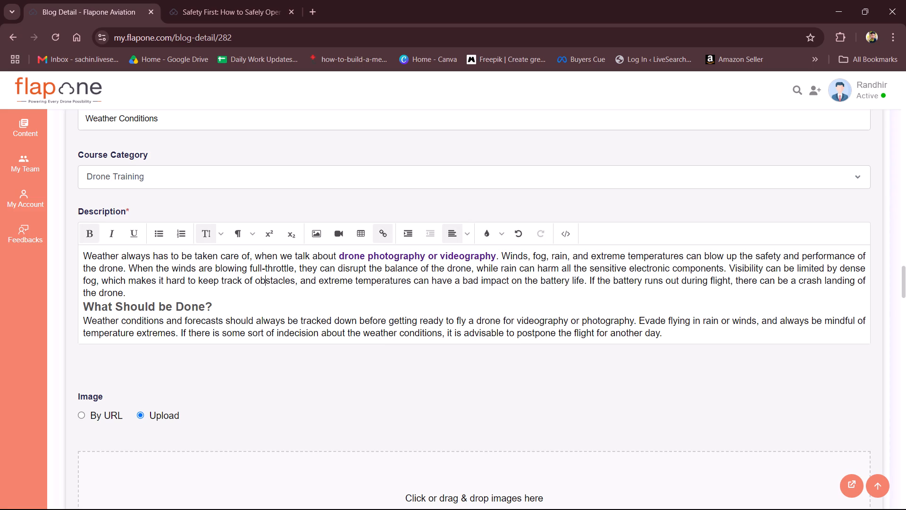
click(366, 259)
click(426, 270)
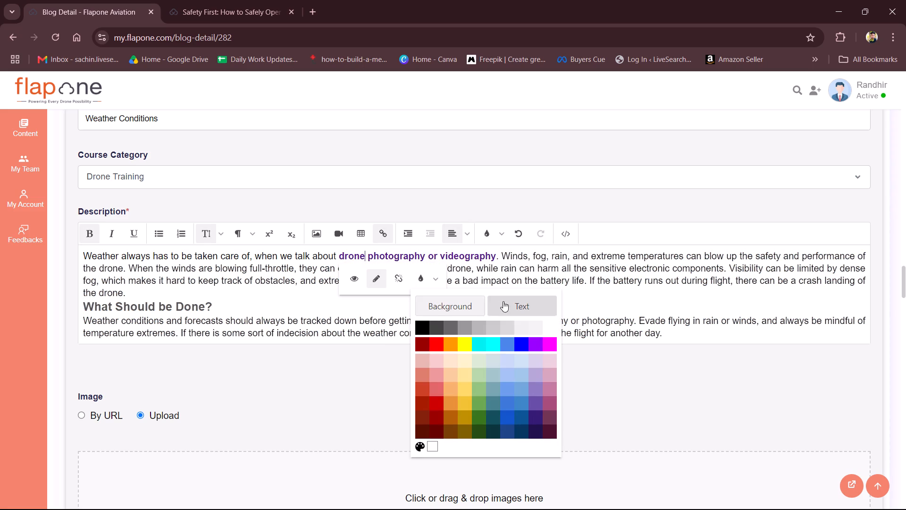
click(503, 301)
click(517, 341)
click(524, 307)
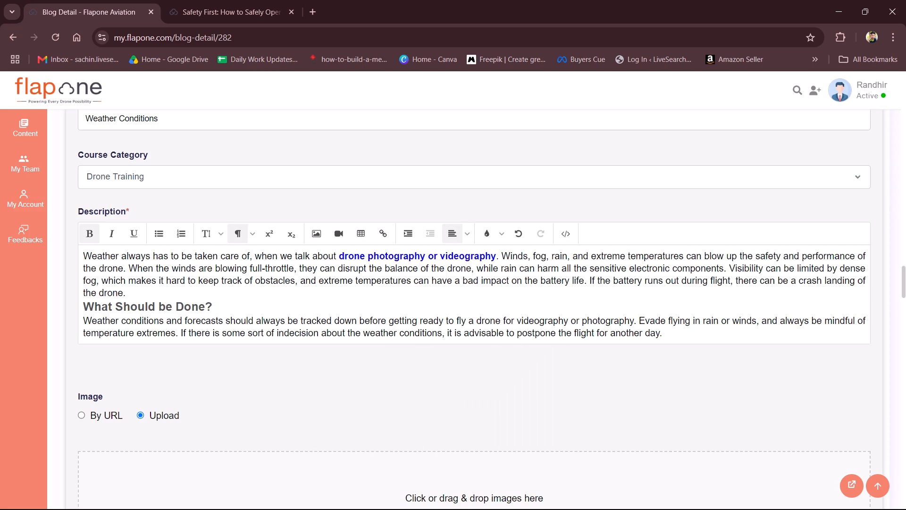
Bold "drone pilots" in the opening sentence of the Signal Interference and Loss of GPS description, after checking the live post.
key(alt+Tab)
key(alt+Tab)
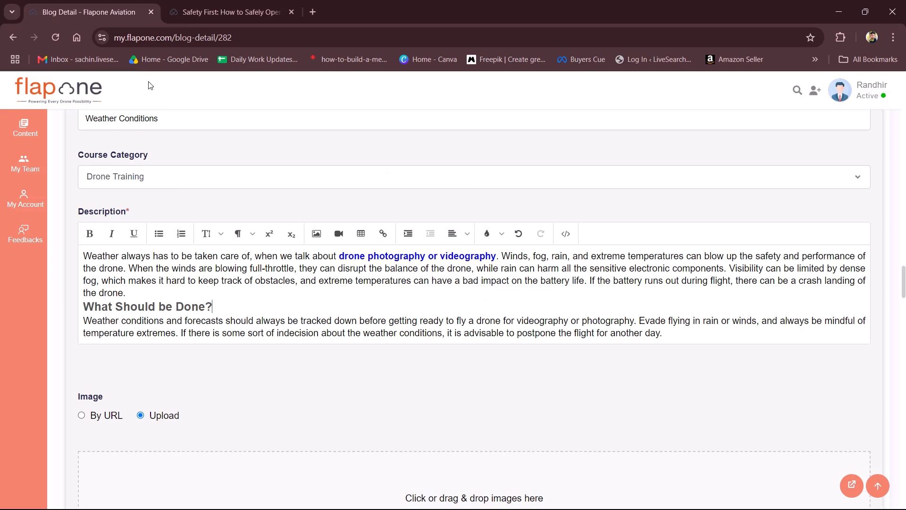
click(206, 0)
scroll(284, 276, up, 5)
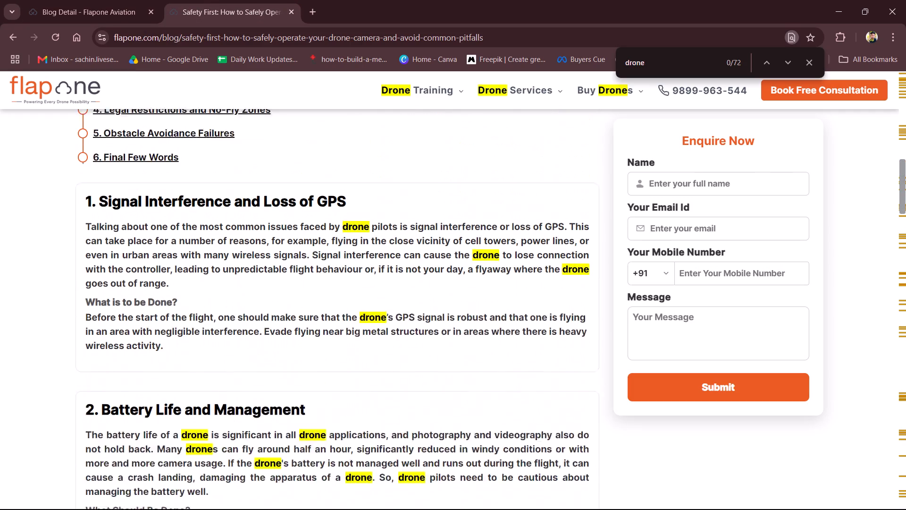
scroll(284, 276, up, 1)
click(94, 0)
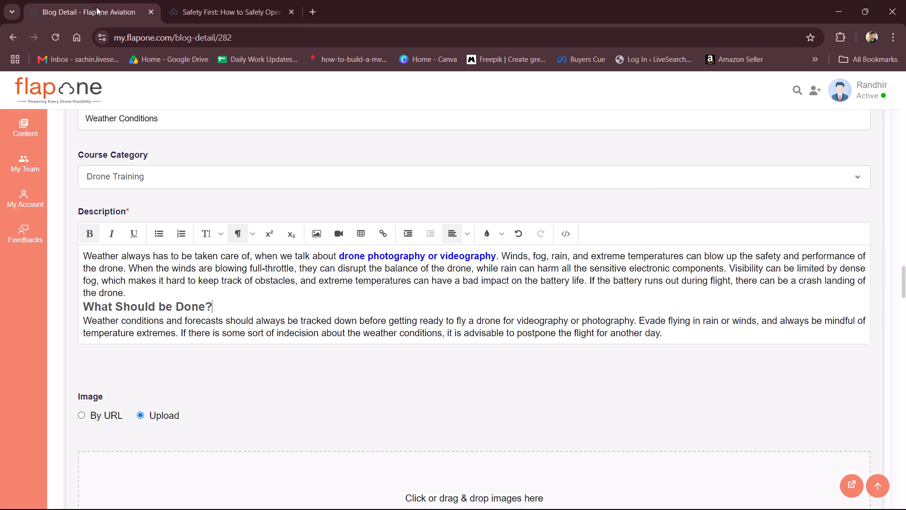
scroll(285, 223, up, 14)
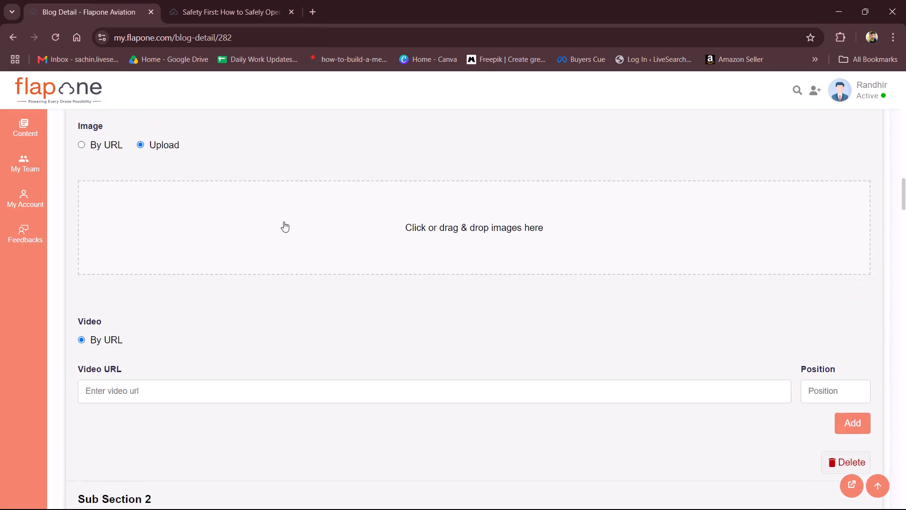
scroll(284, 221, up, 4)
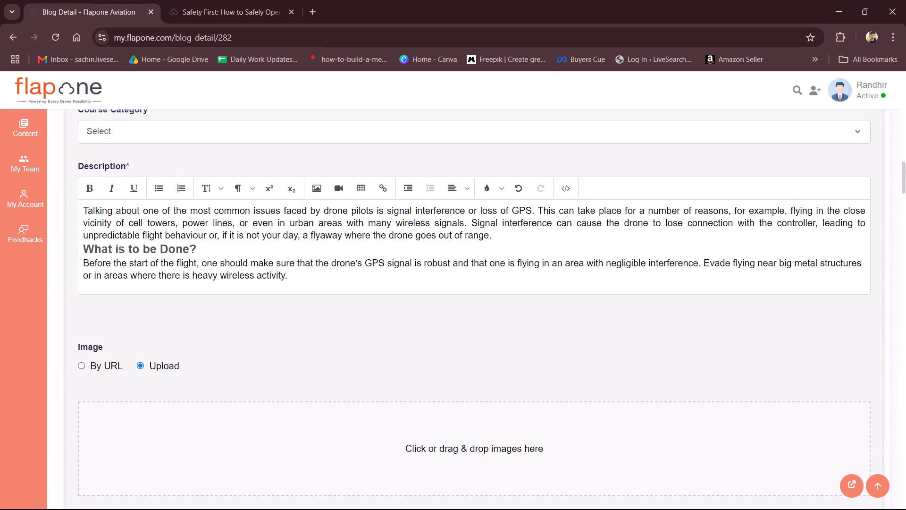
click(373, 212)
key(ctrl+shift+Left)
key(ctrl+shift+Left)
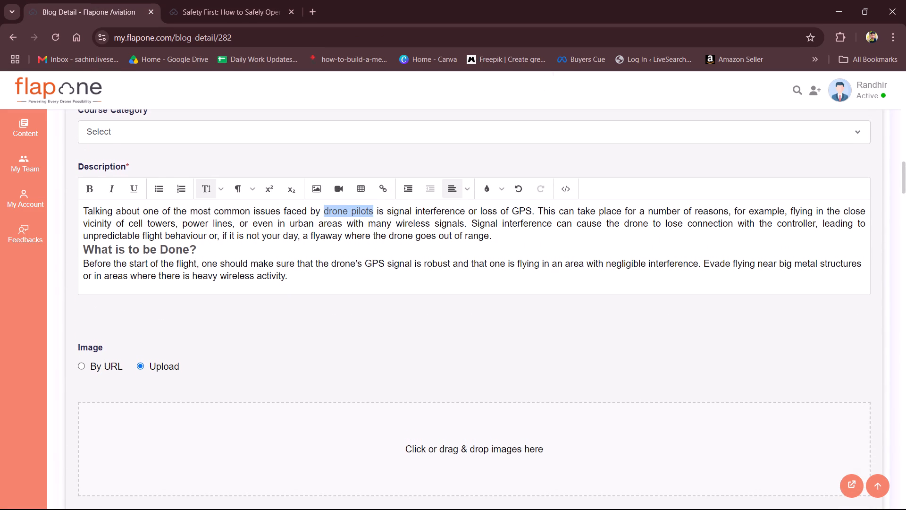
key(ctrl+b)
key(ctrl+k)
key(alt+Tab)
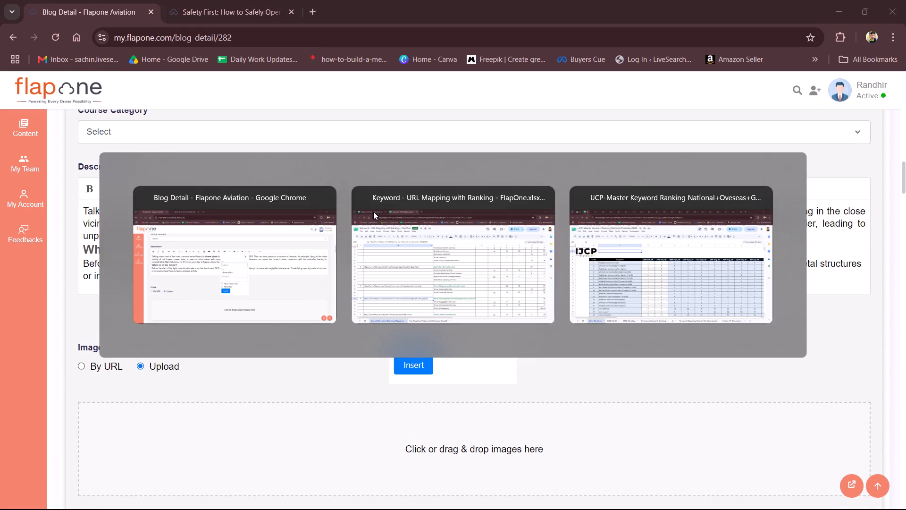
scroll(239, 264, up, 11)
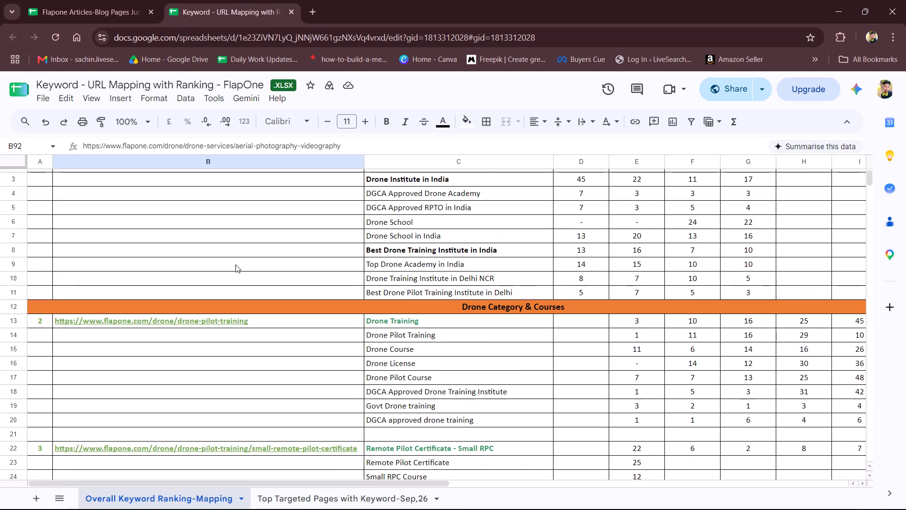
click(182, 194)
click(204, 348)
key(ctrl+c)
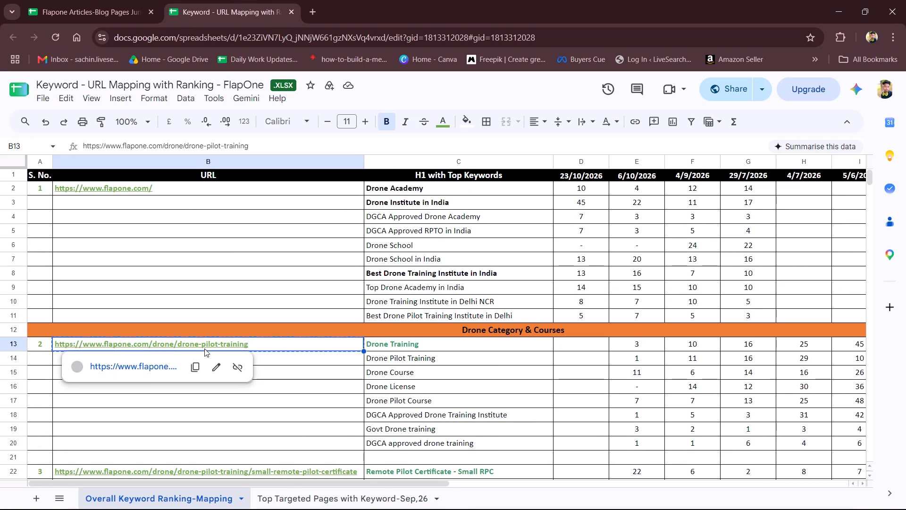
key(alt+Tab)
key(ctrl+v)
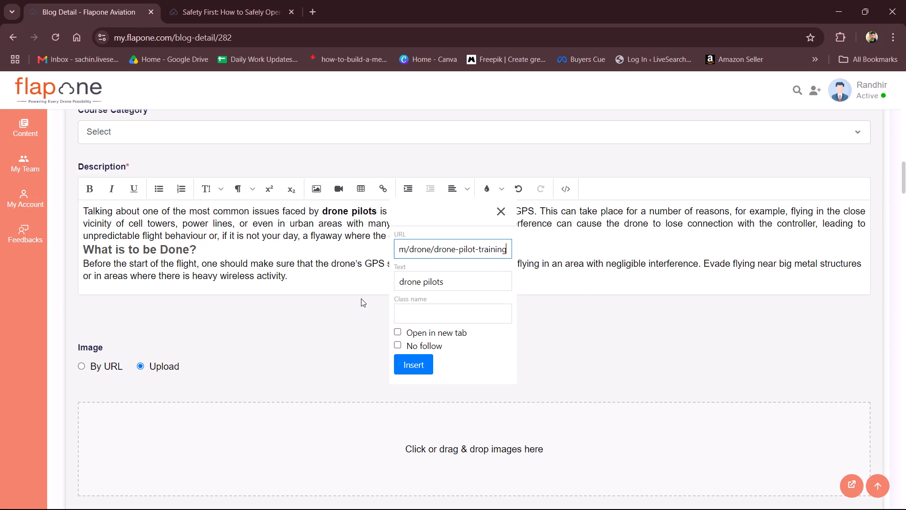
key(Return)
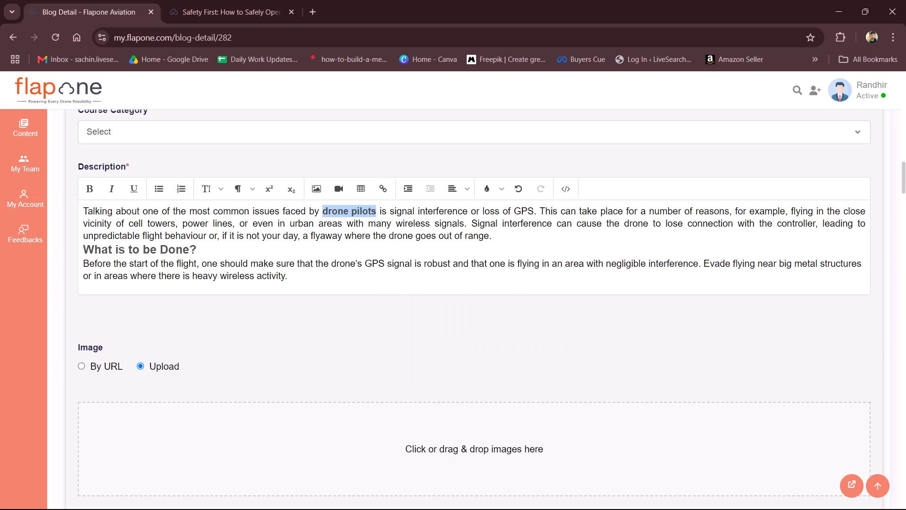
Set the text colour of the "drone pilots" link in the Signal Interference description to blue.
click(336, 212)
click(419, 233)
click(502, 263)
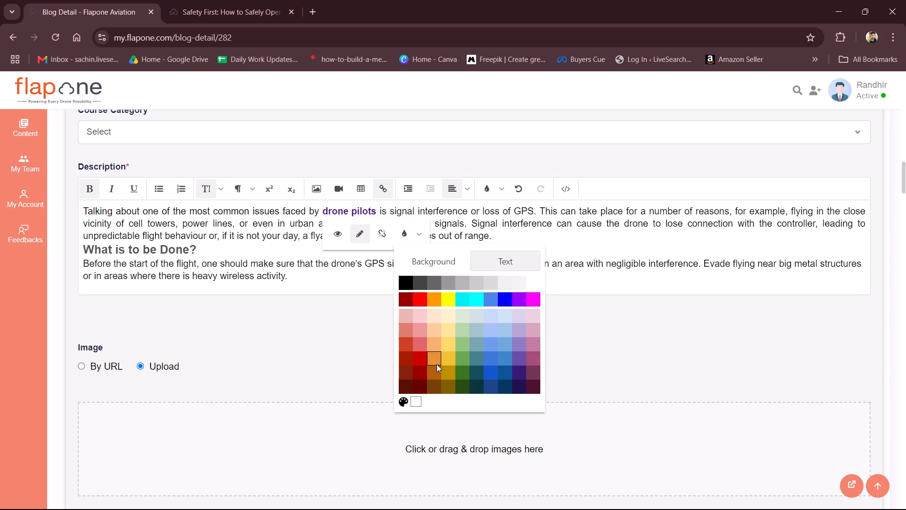
click(508, 298)
click(307, 289)
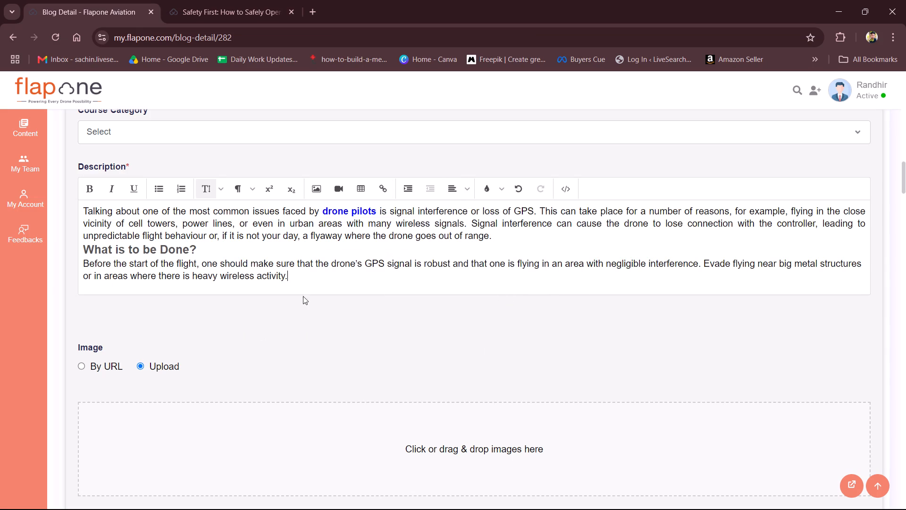
Examine the highlighted "drone" mentions in the live post down to Final Few Words for more phrases or existing links to update.
scroll(274, 366, down, 12)
key(alt+Tab)
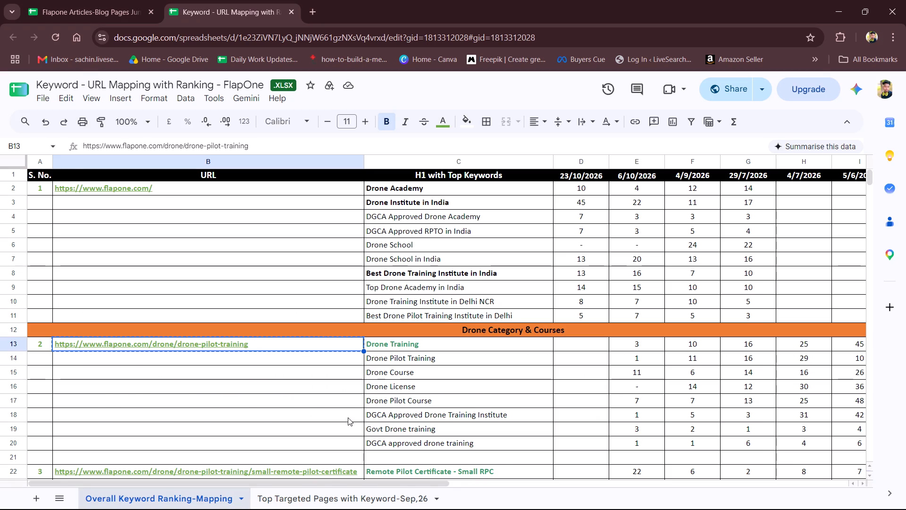
key(alt+Tab)
click(211, 0)
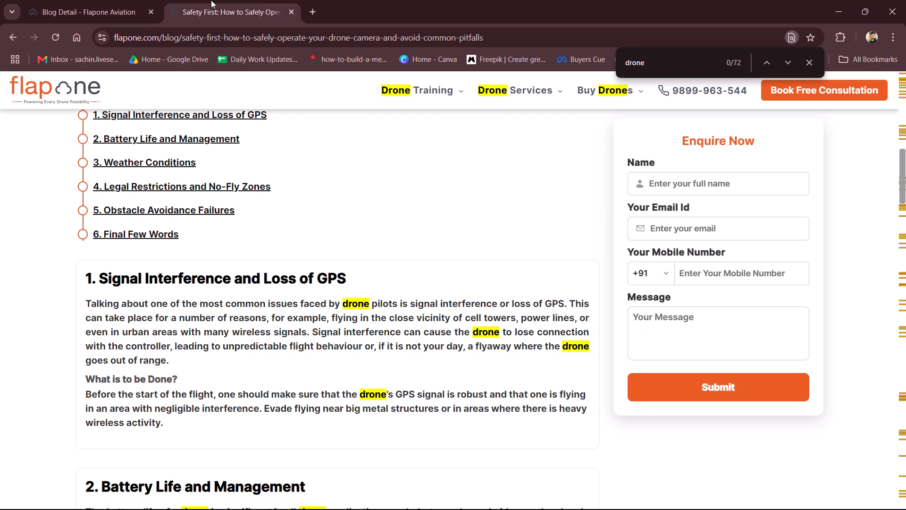
scroll(327, 364, down, 5)
scroll(327, 364, up, 2)
scroll(327, 364, down, 1)
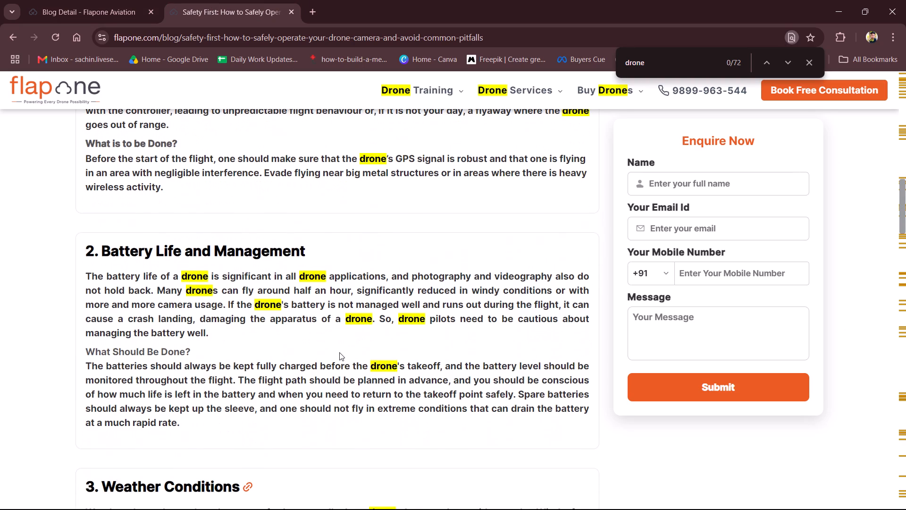
scroll(339, 352, down, 10)
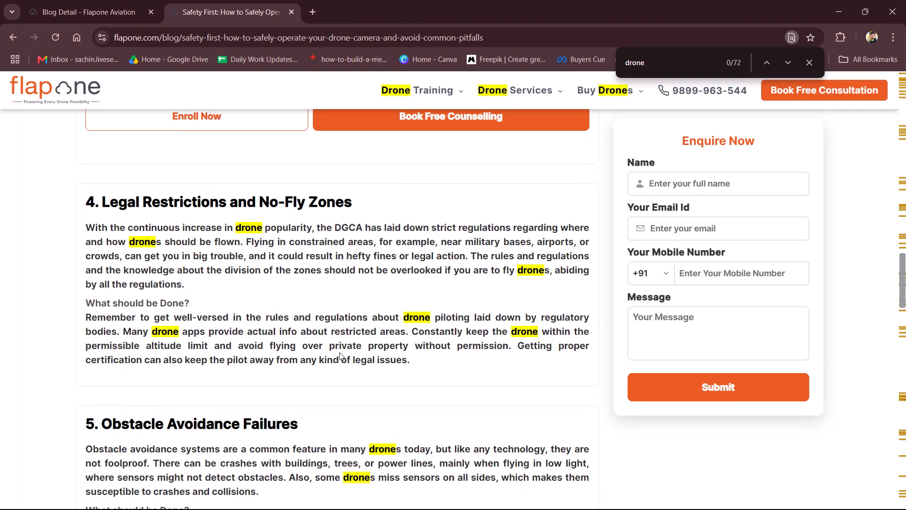
scroll(339, 352, down, 6)
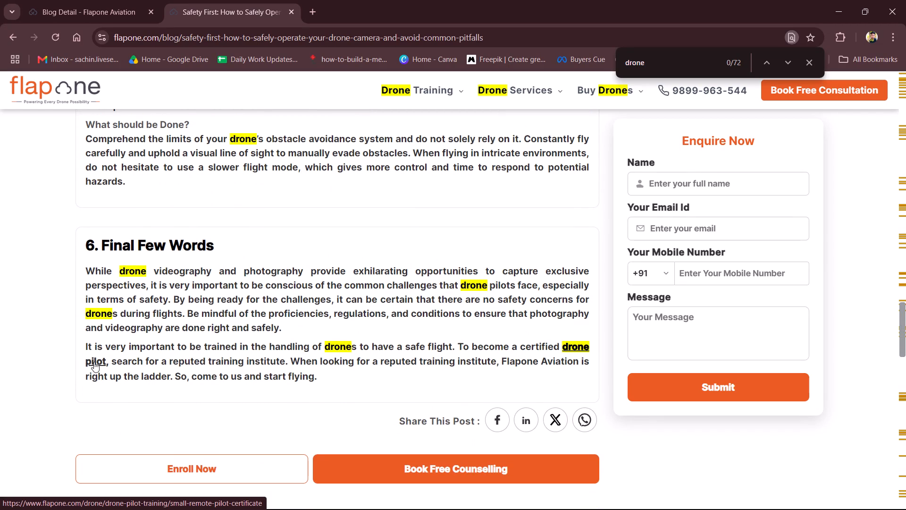
click(55, 0)
scroll(267, 343, down, 17)
scroll(267, 343, down, 8)
scroll(276, 340, up, 8)
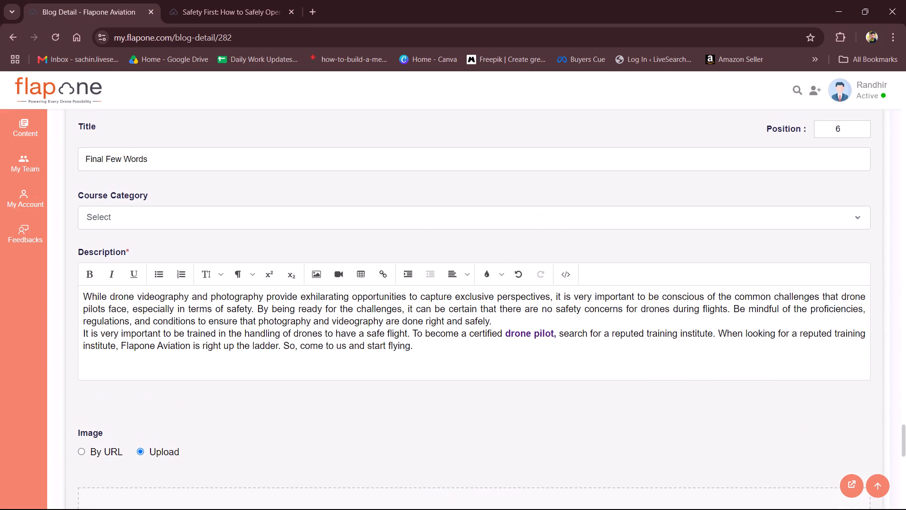
click(509, 334)
click(538, 351)
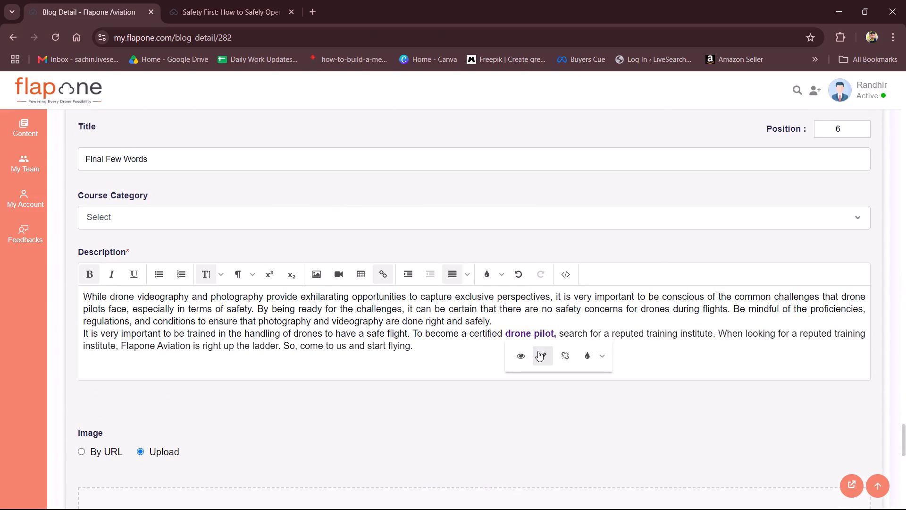
click(576, 220)
key(ctrl+a)
key(BackSpace)
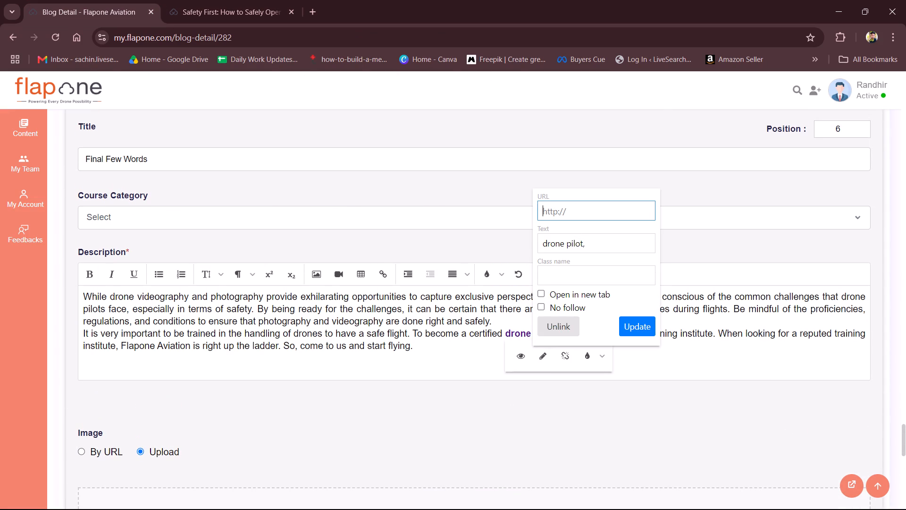
key(ctrl+v)
key(Return)
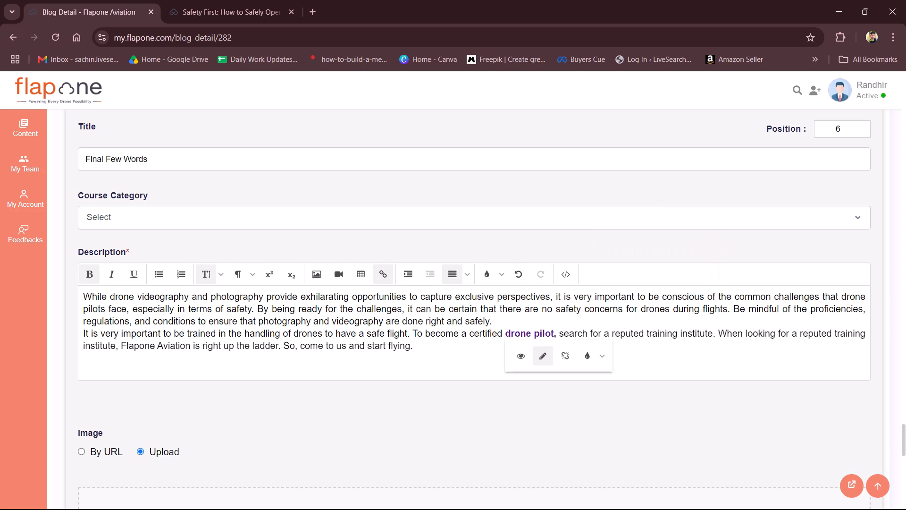
Set the text colour of the "drone pilot," link in the Final Few Words description to blue.
click(593, 356)
click(688, 197)
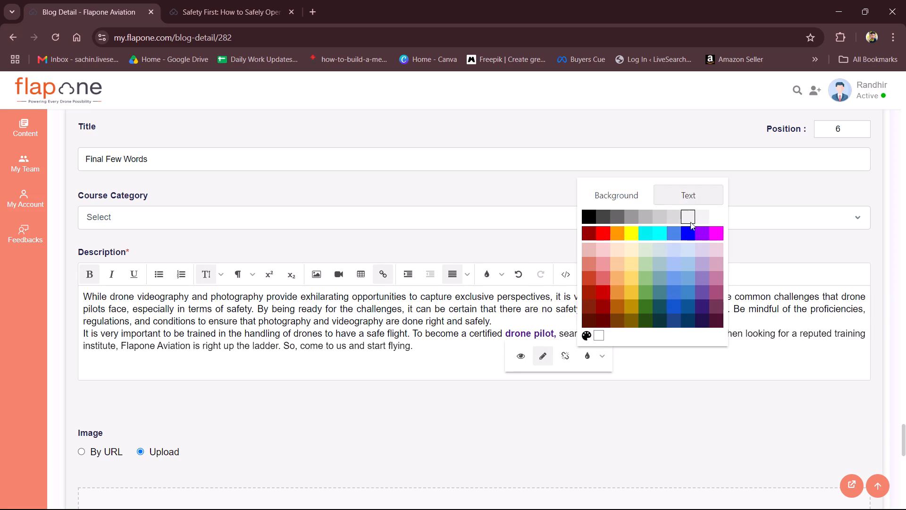
click(682, 232)
click(685, 335)
triple_click(635, 443)
double_click(635, 443)
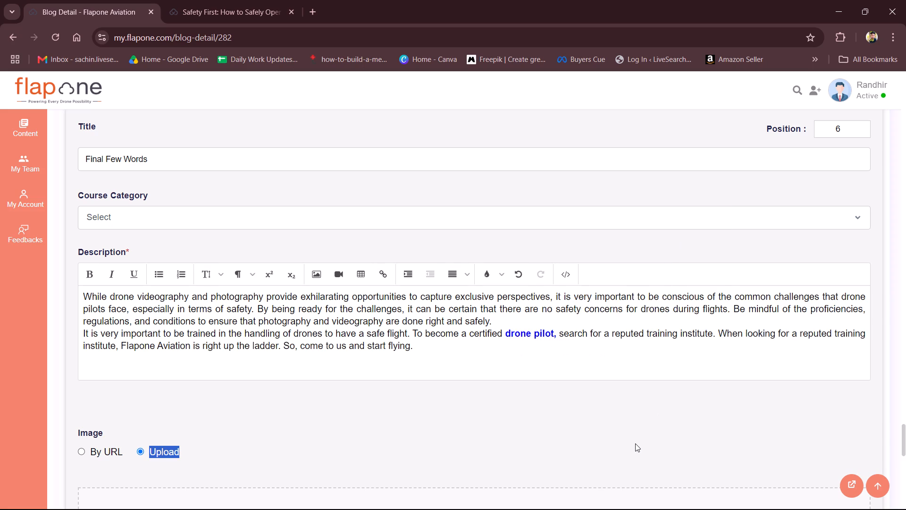
Submit the edited blog post to save its link changes.
scroll(635, 443, down, 8)
scroll(579, 443, down, 7)
click(492, 488)
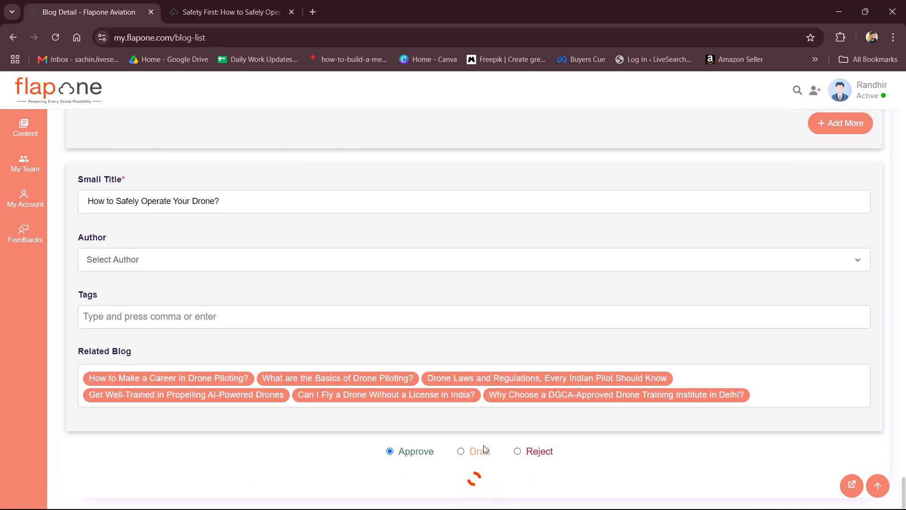
Reload the live drone camera safety post and copy the linked phrase "drone photography" from its introduction.
click(232, 0)
key(ctrl+r)
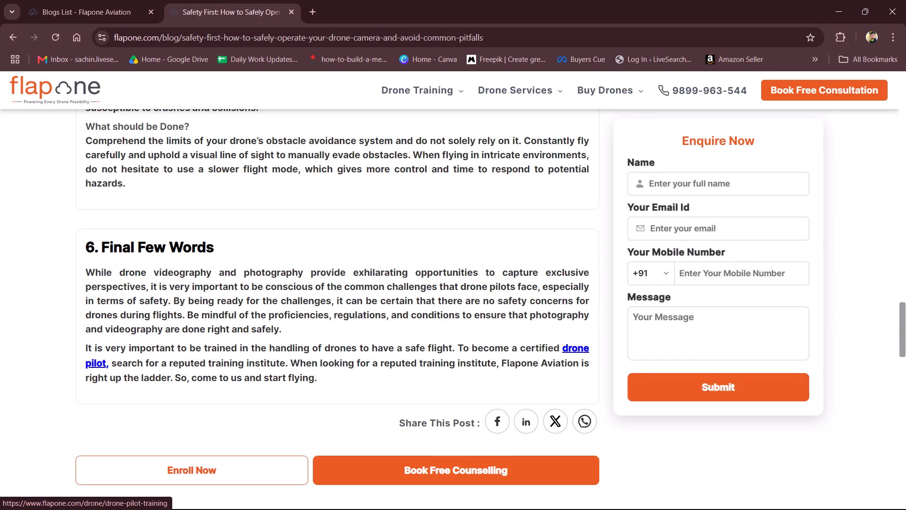
scroll(216, 295, up, 14)
scroll(217, 290, down, 1)
scroll(217, 290, up, 4)
drag(403, 337, 365, 337)
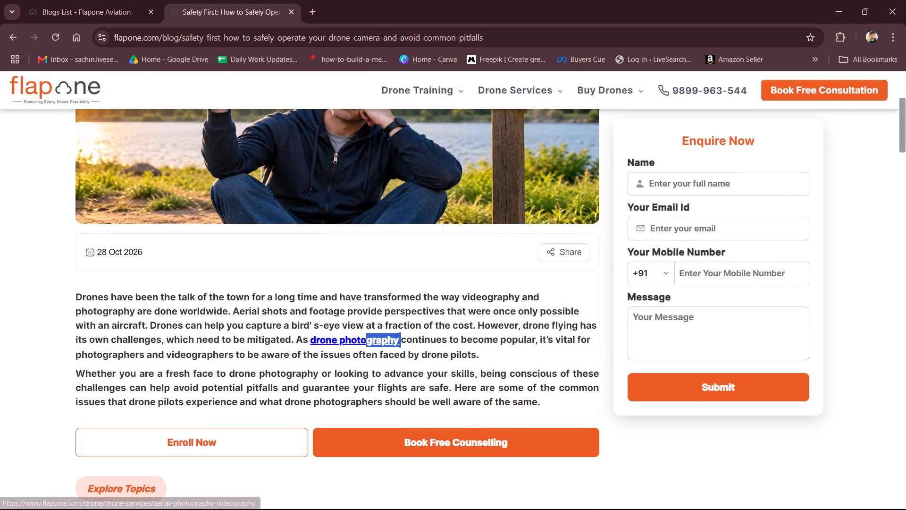
drag(365, 337, 309, 337)
key(ctrl+c)
Fill the drone camera safety post's URL cell B276 with yellow in the Flapone Articles-Blog Pages spreadsheet.
key(alt+Tab)
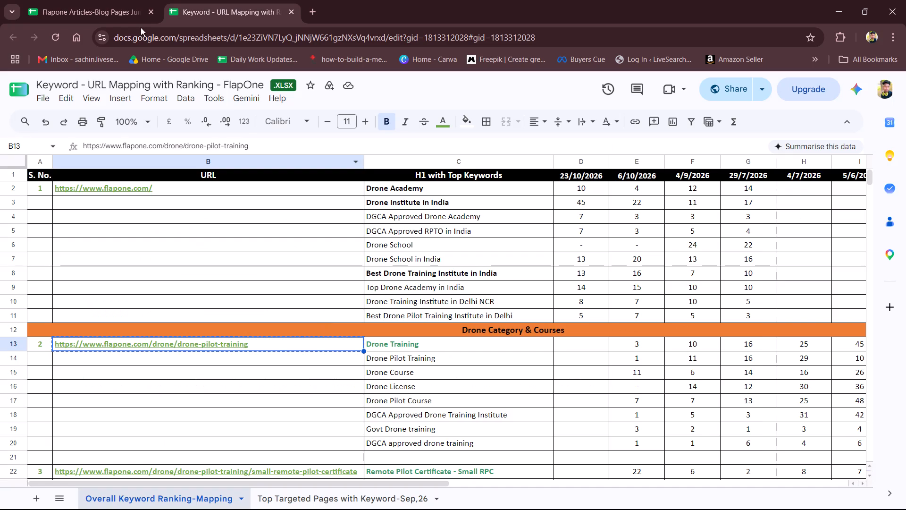
click(79, 0)
click(465, 122)
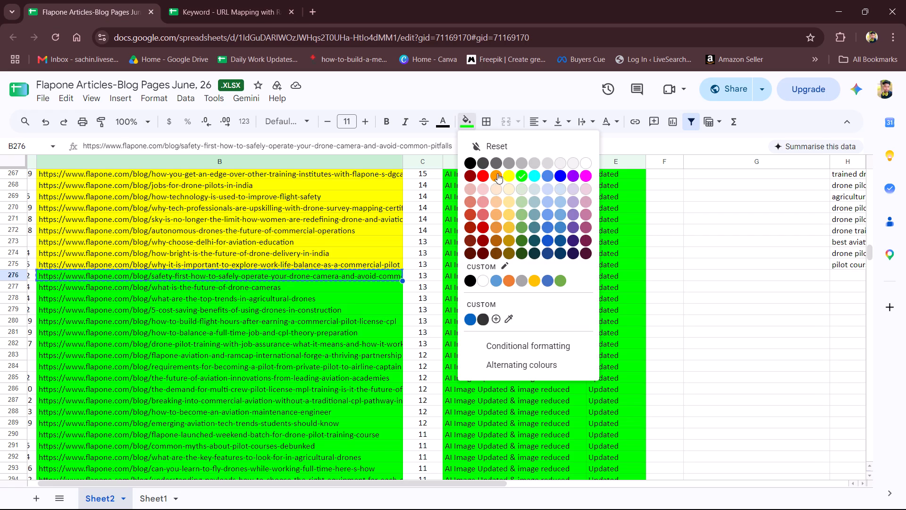
click(509, 176)
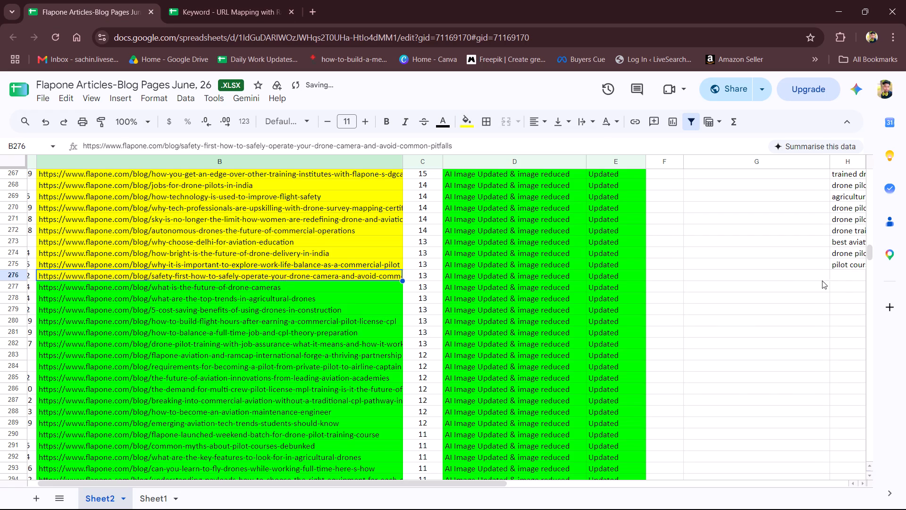
Paste "drone photography" as the first keyword in cell H276, on the drone camera safety post's row.
click(830, 273)
click(845, 275)
click(379, 147)
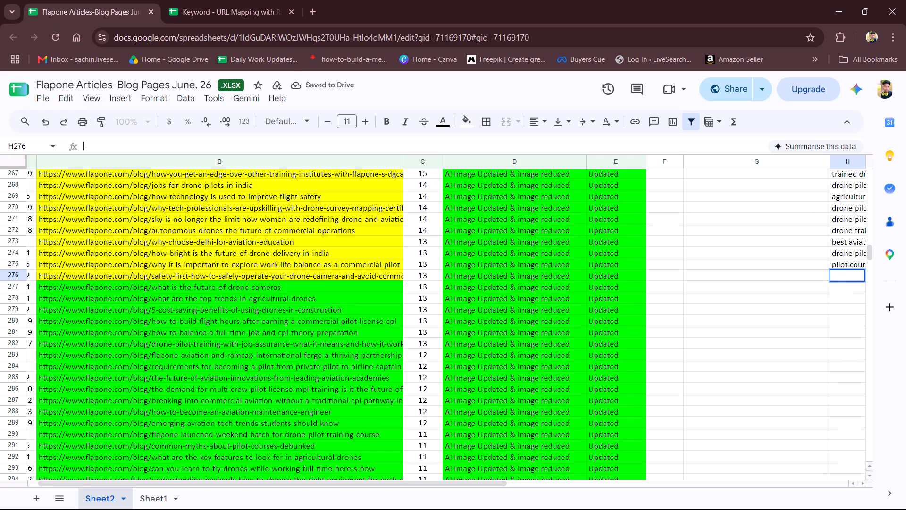
key(ctrl+v)
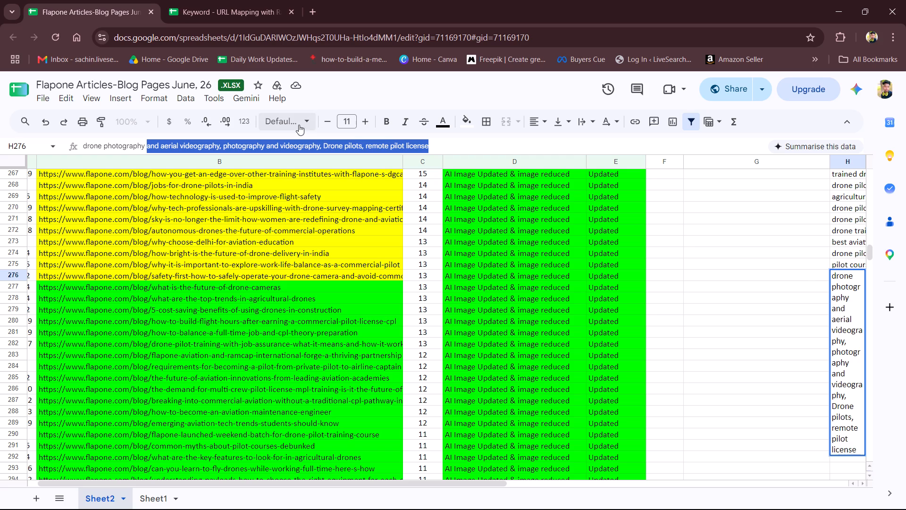
Copy the linked phrase "drone pilots" from the post's Signal Interference section and add it to keyword cell H276, followed by a comma.
key(alt+Tab)
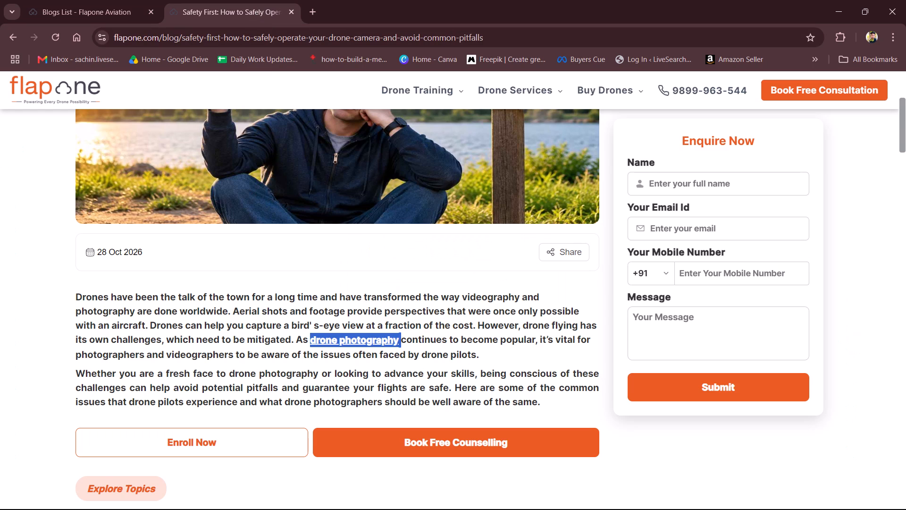
scroll(319, 384, down, 3)
scroll(319, 385, up, 1)
scroll(319, 385, down, 2)
scroll(319, 385, up, 1)
scroll(319, 385, down, 1)
scroll(343, 350, down, 2)
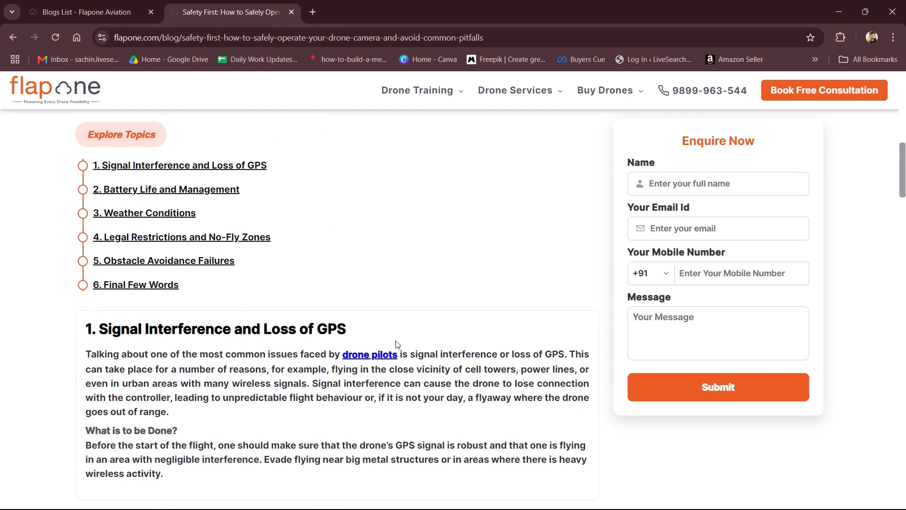
drag(398, 342, 341, 347)
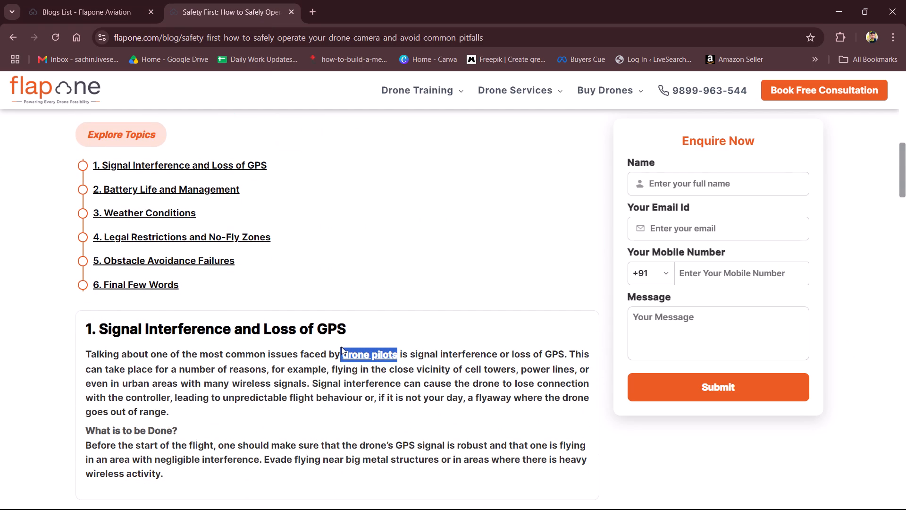
drag(341, 347, 342, 347)
key(ctrl+c)
key(alt+Tab)
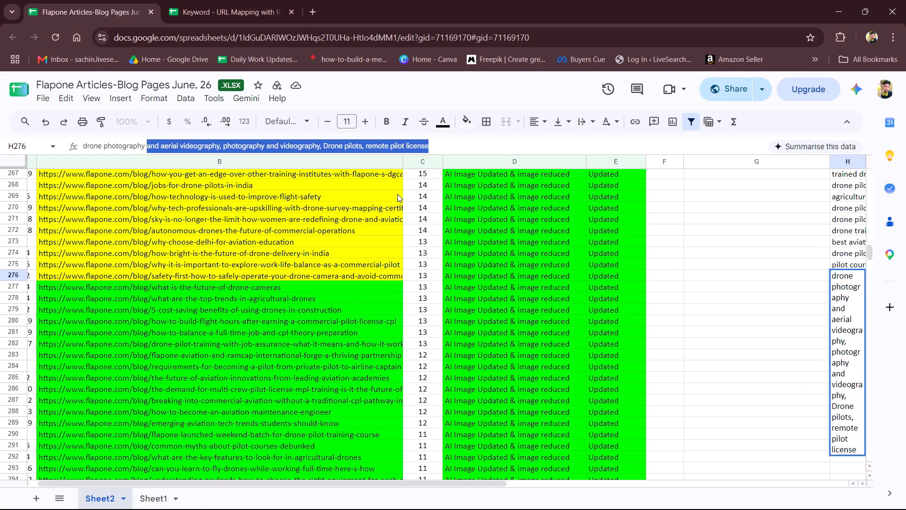
key(ctrl+v)
text(,)
key(space)
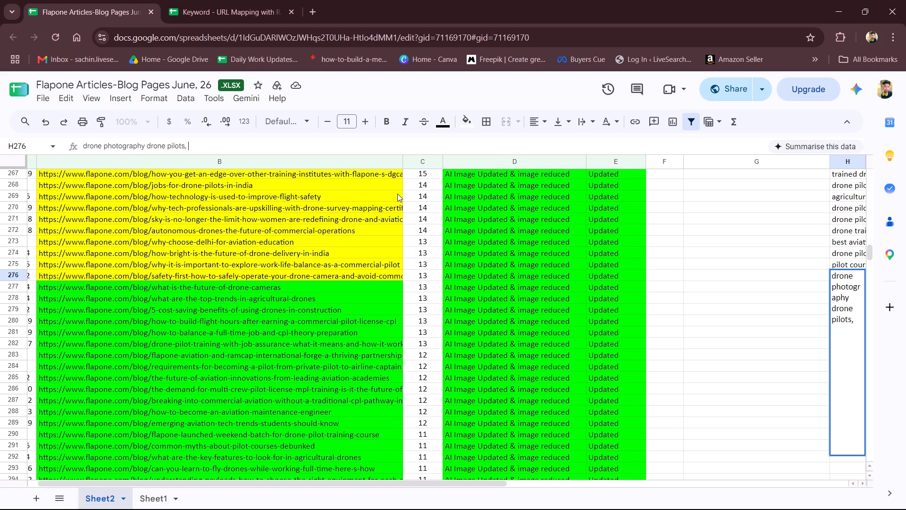
Copy the linked phrase "drone photography or videography." from the post's Weather Conditions section and append it to the keywords in cell H276.
key(alt+Tab)
scroll(354, 348, down, 8)
scroll(352, 355, up, 1)
scroll(352, 355, down, 2)
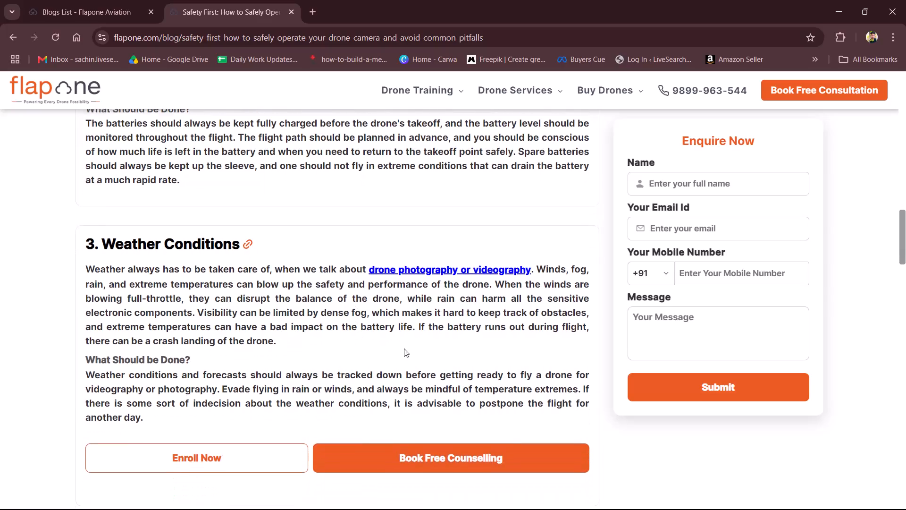
drag(535, 266, 375, 267)
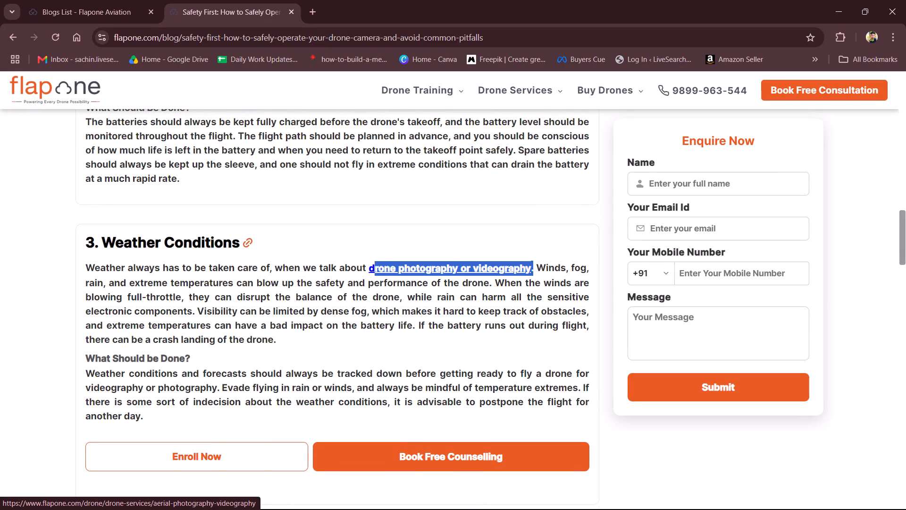
drag(375, 267, 370, 262)
key(ctrl+c)
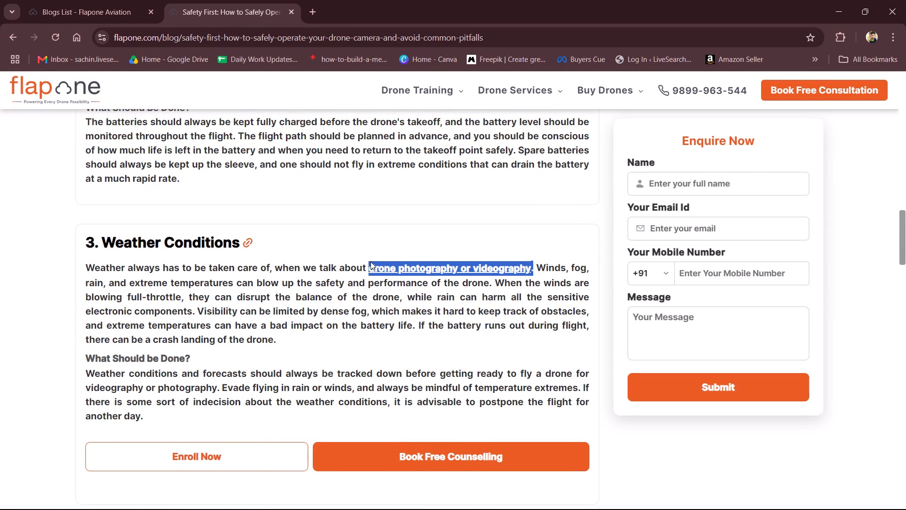
key(alt+Tab)
key(ctrl+v)
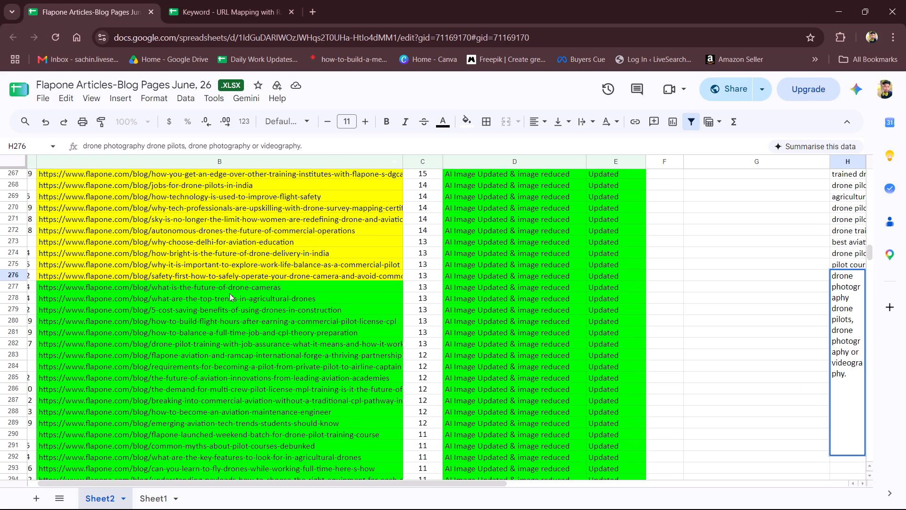
Copy the what-is-the-future-of-drone-cameras URL from cell B277 and load that live post in the browser.
click(230, 290)
key(ctrl+c)
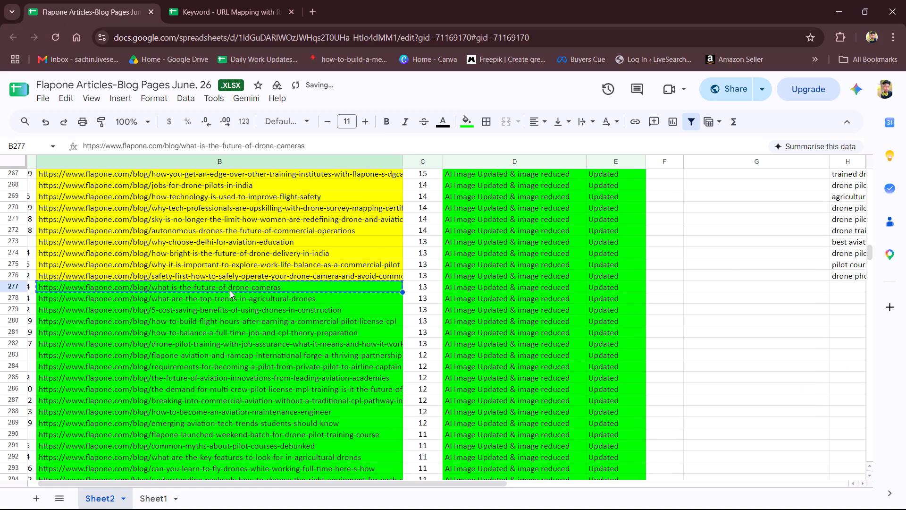
key(alt+Tab)
click(255, 33)
key(ctrl+v)
key(Return)
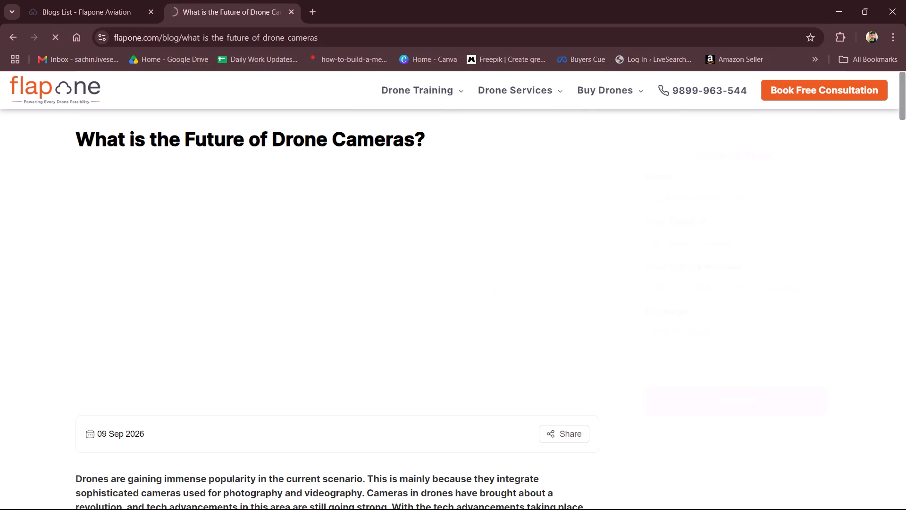
Filter the Flapone blog list by the copied drone cameras post URL and open the matching blog for editing.
click(95, 0)
click(528, 202)
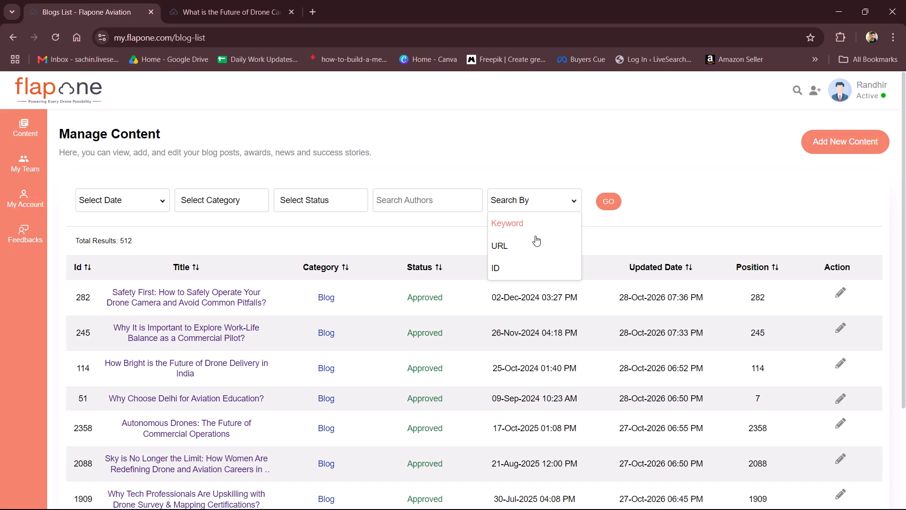
click(526, 250)
click(621, 197)
key(ctrl+v)
key(Tab)
key(Return)
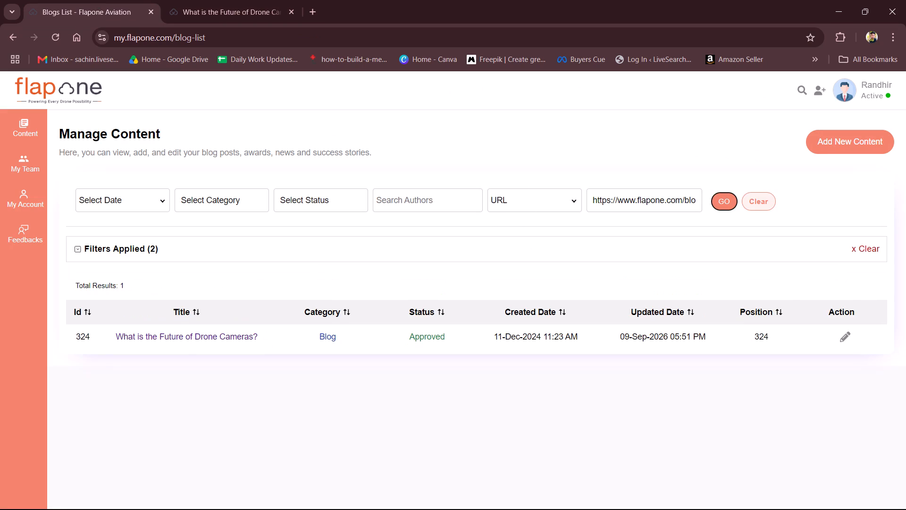
click(843, 339)
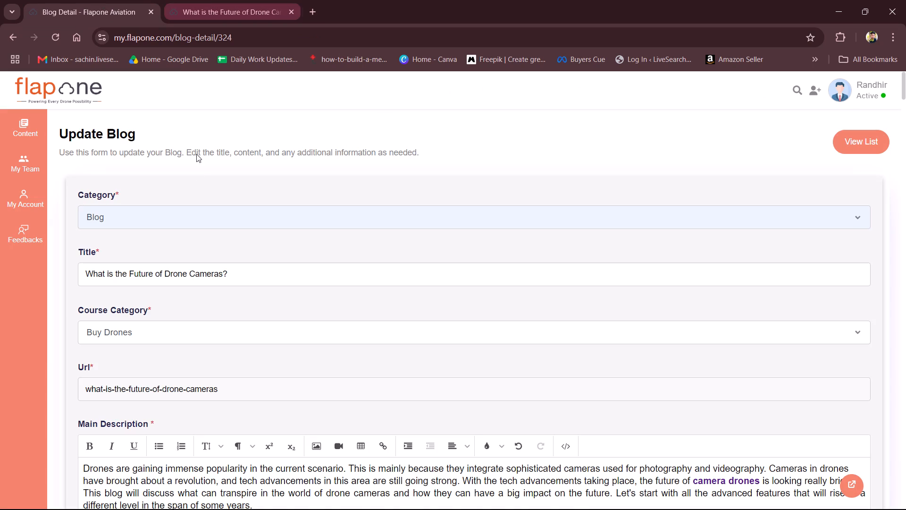
Highlight "drone" in the live drone cameras post and review all its sections for existing links and linkable keywords.
click(208, 0)
key(ctrl+f)
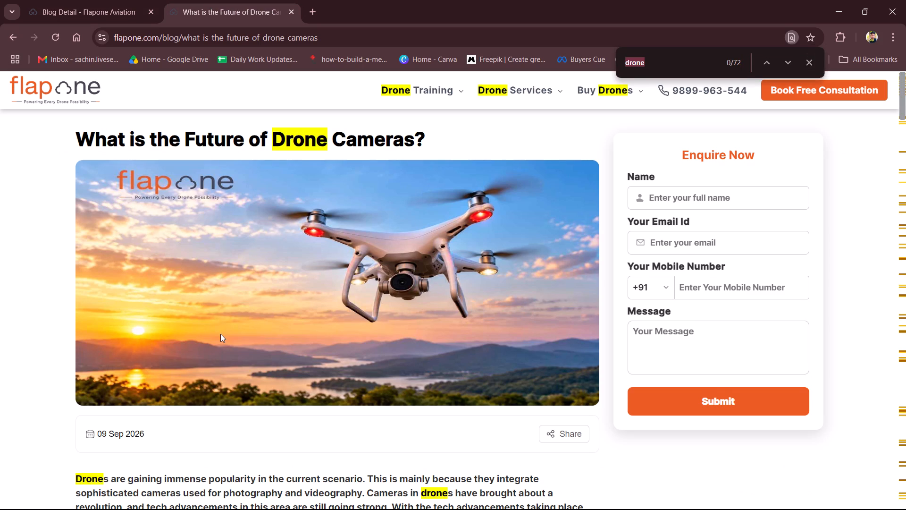
scroll(220, 334, down, 5)
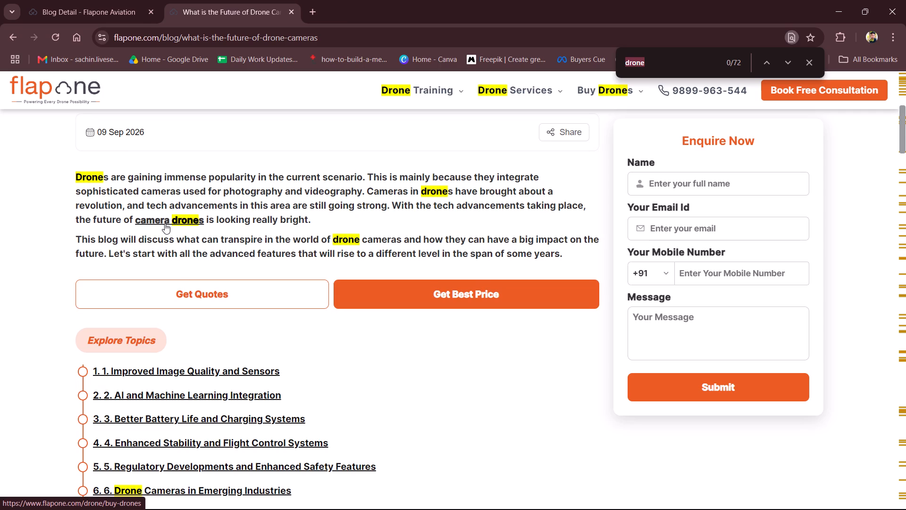
scroll(359, 380, down, 7)
scroll(359, 380, left, 1)
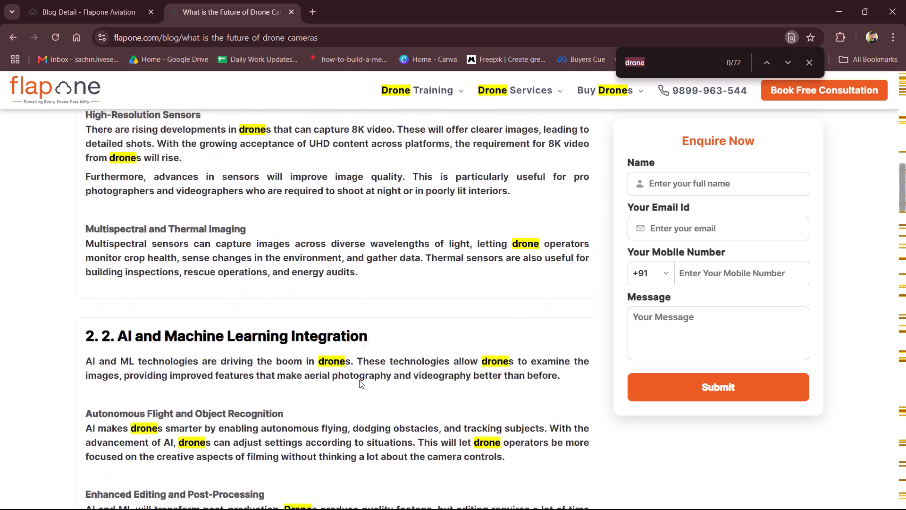
scroll(359, 380, left, 1)
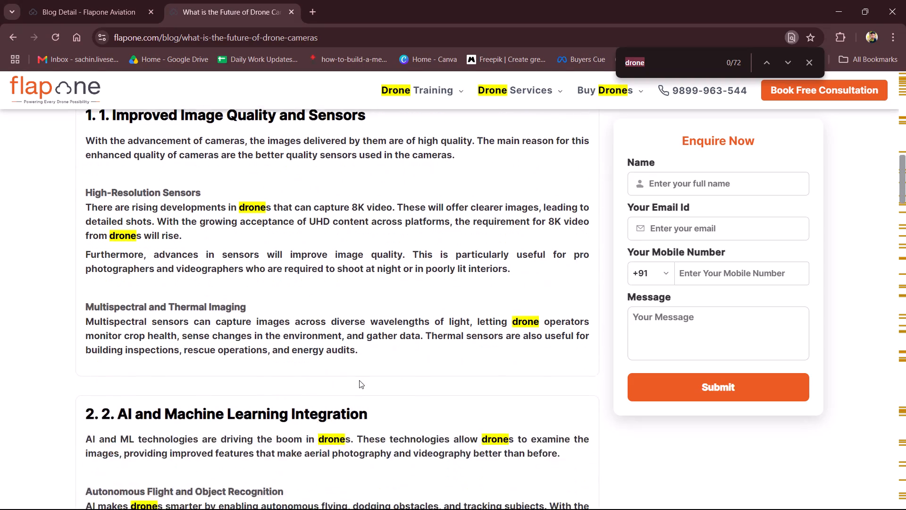
scroll(359, 380, left, 1)
scroll(359, 380, down, 3)
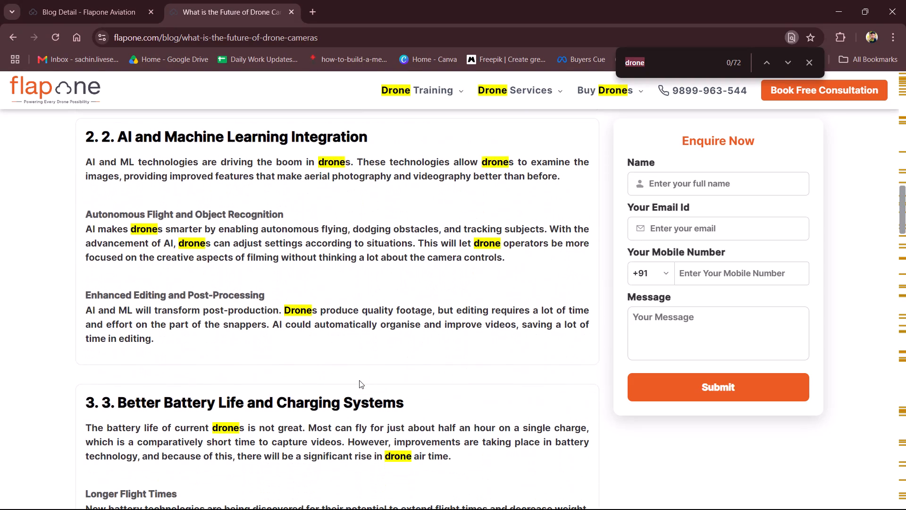
scroll(359, 380, down, 5)
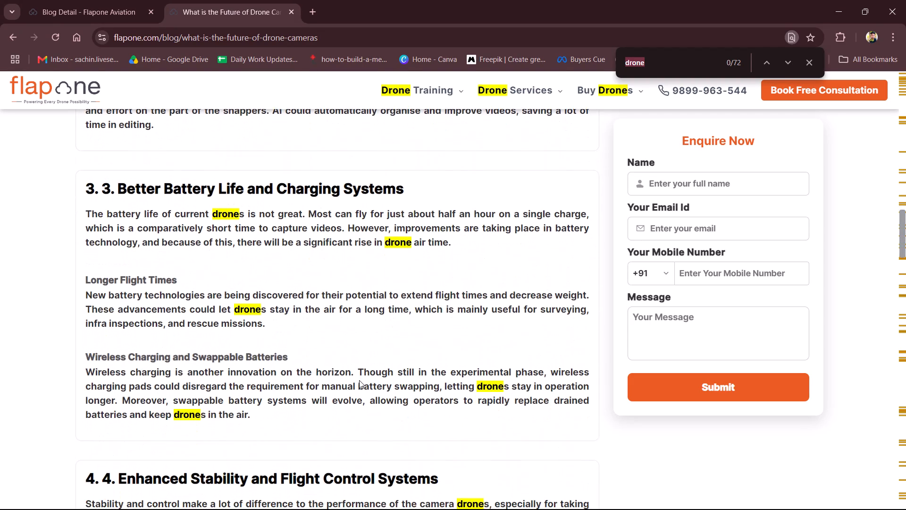
scroll(359, 380, down, 5)
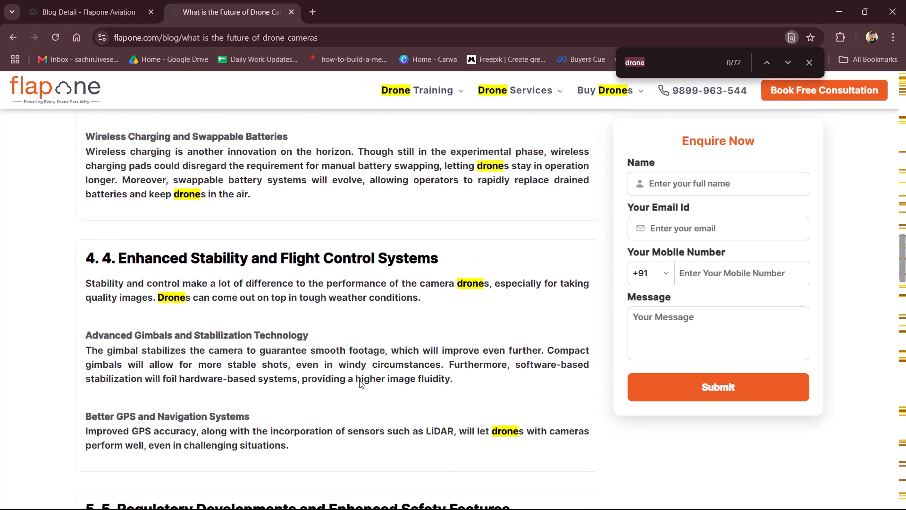
scroll(359, 380, down, 5)
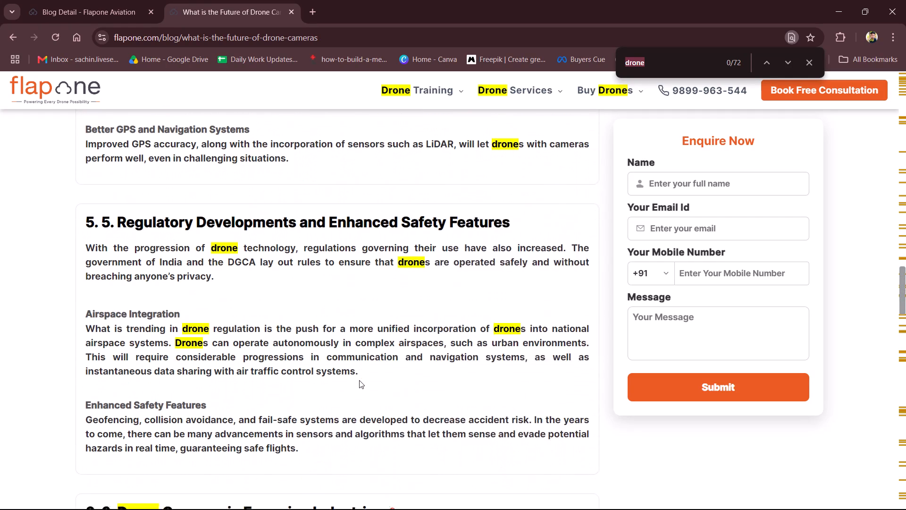
scroll(359, 380, down, 5)
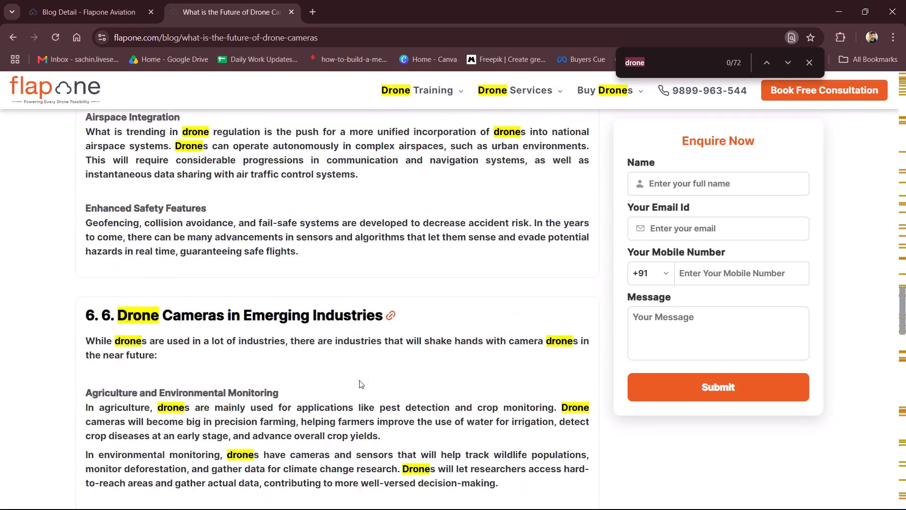
scroll(359, 380, down, 2)
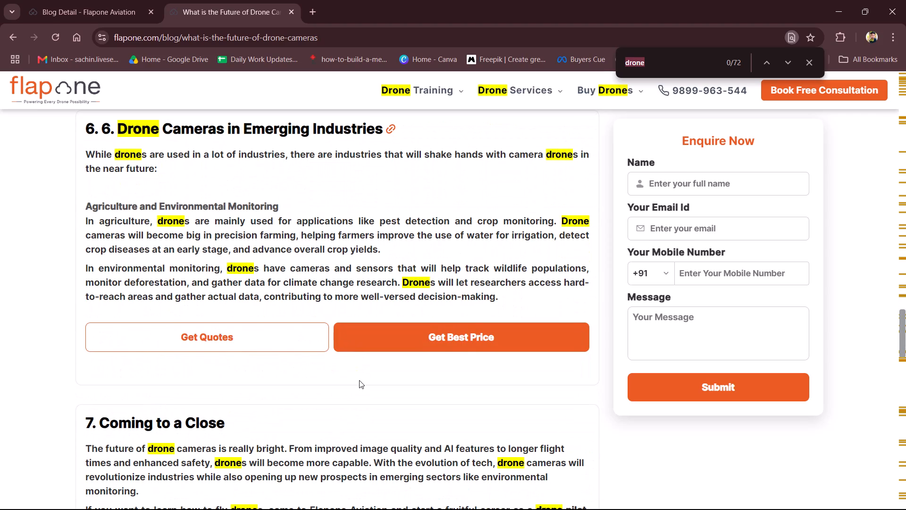
scroll(359, 380, down, 5)
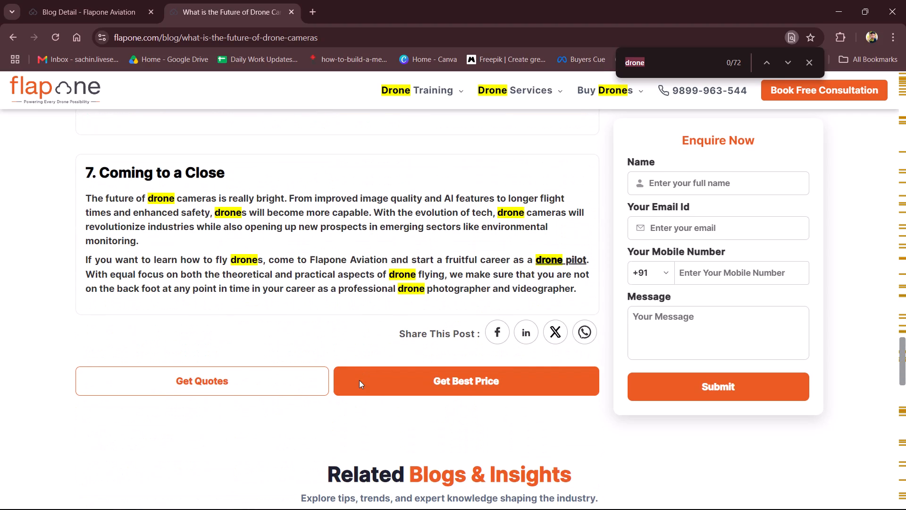
scroll(359, 380, up, 10)
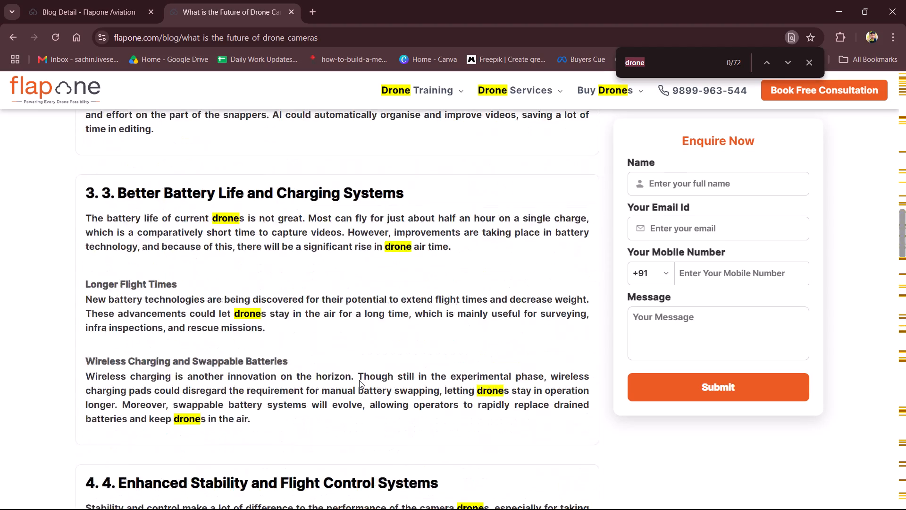
scroll(359, 380, down, 2)
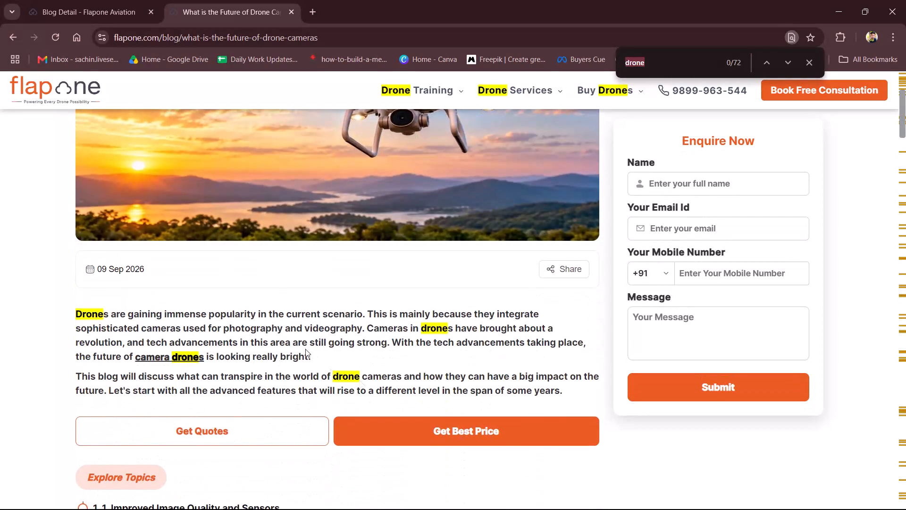
Search the Keyword - URL Mapping sheet for "camera" and copy the buy-drones page URL from cell B112.
key(alt+Tab)
click(169, 0)
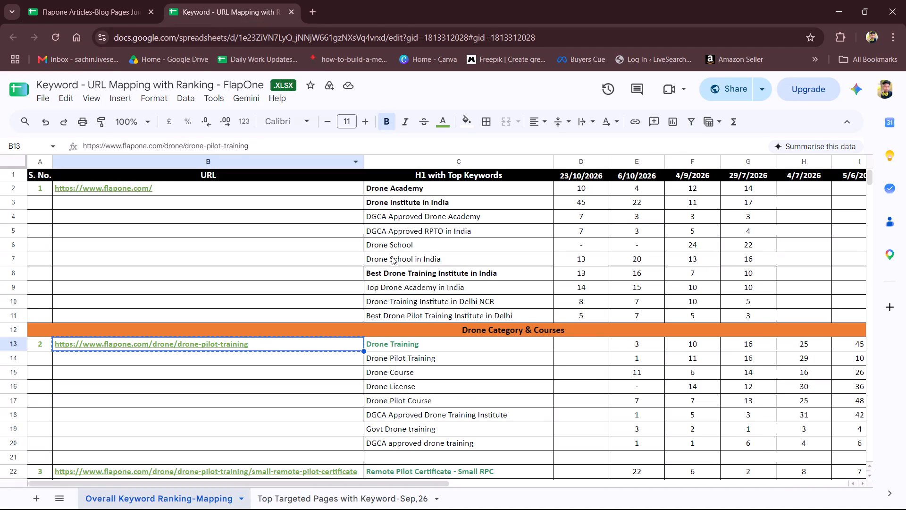
key(ctrl+f)
key(c)
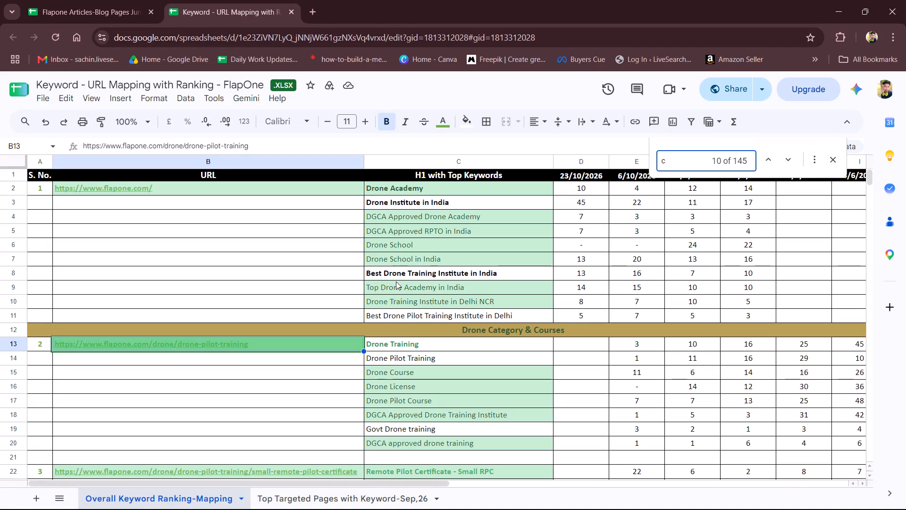
text(amera)
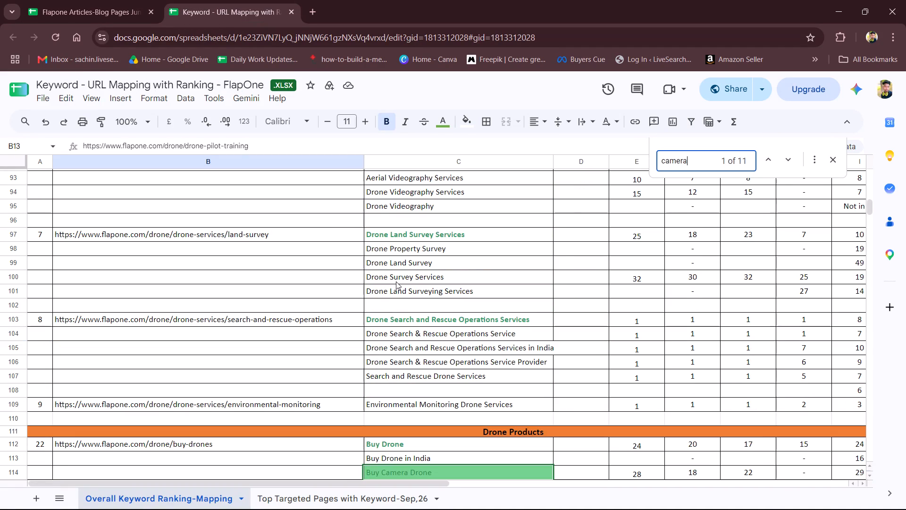
click(163, 447)
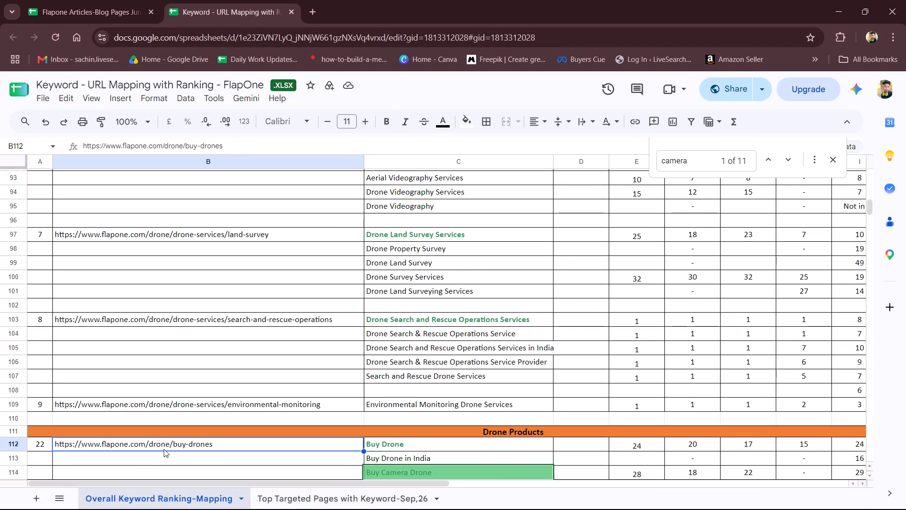
key(ctrl+c)
key(alt+Tab)
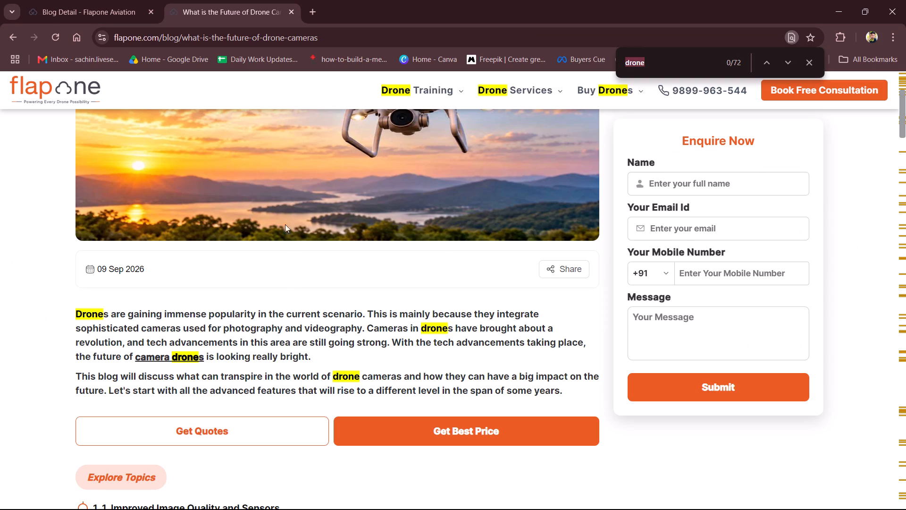
click(85, 0)
scroll(404, 299, down, 2)
scroll(404, 299, up, 3)
scroll(404, 299, down, 2)
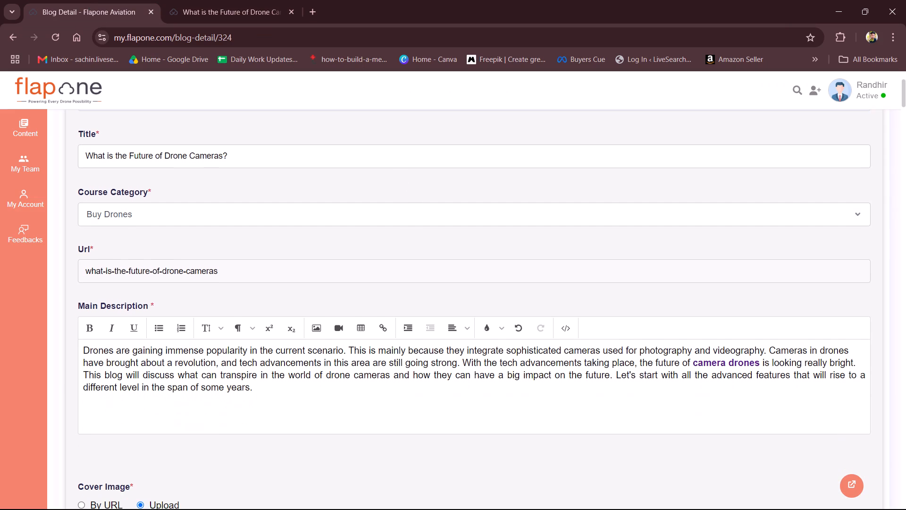
click(738, 359)
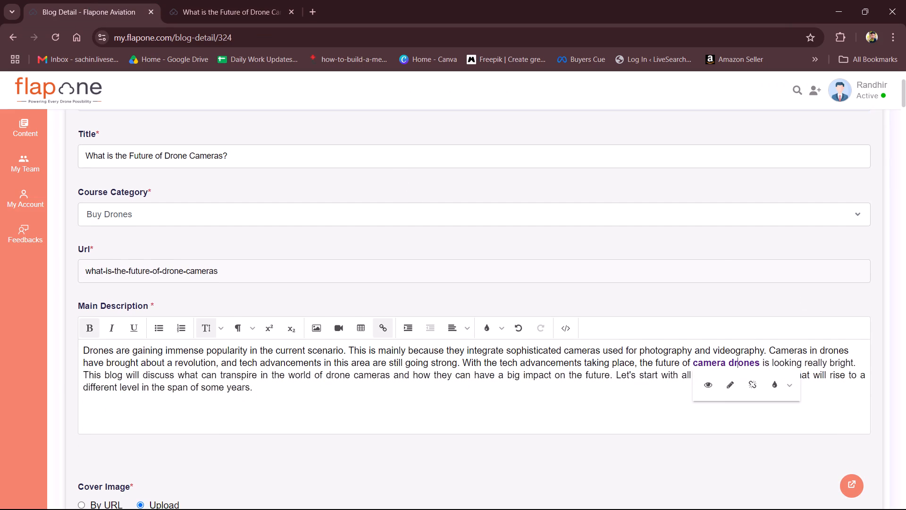
click(727, 386)
click(760, 242)
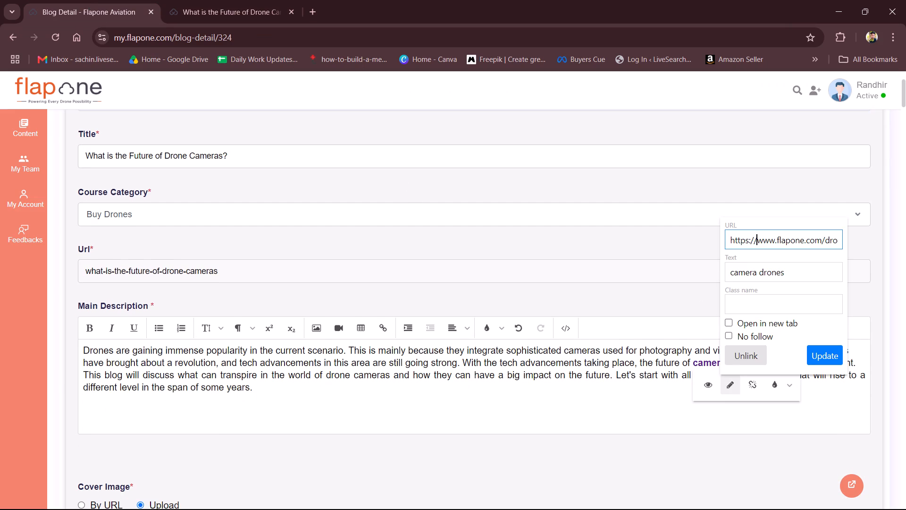
key(ctrl+a)
key(BackSpace)
key(ctrl+v)
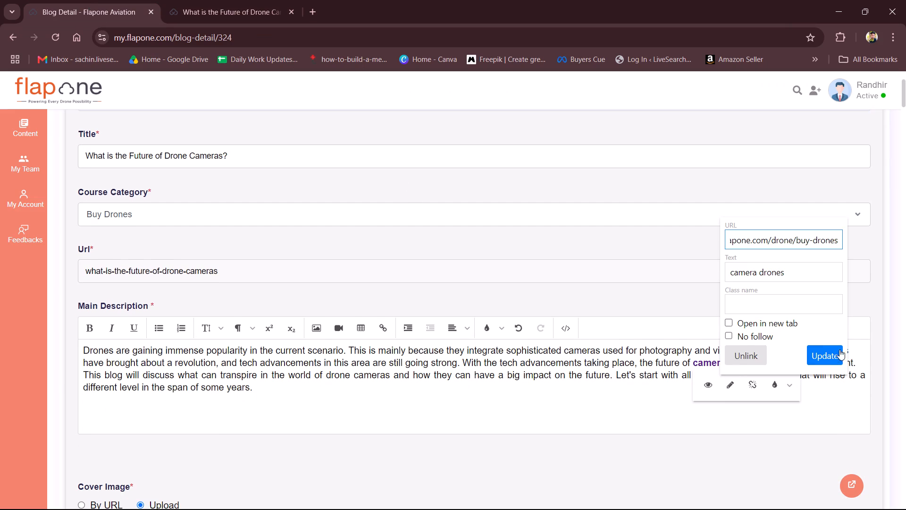
click(841, 353)
Set the text colour of the "camera drones" link in the Main Description to blue.
click(772, 389)
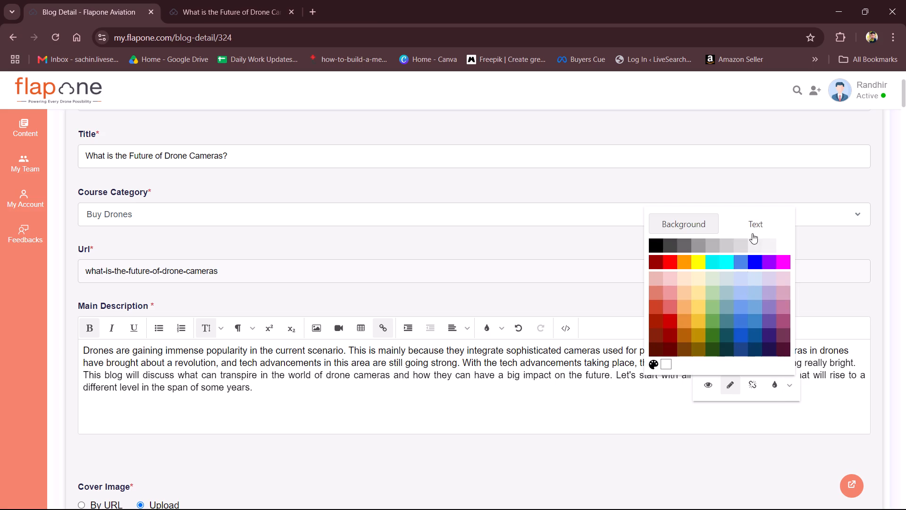
click(751, 226)
click(755, 266)
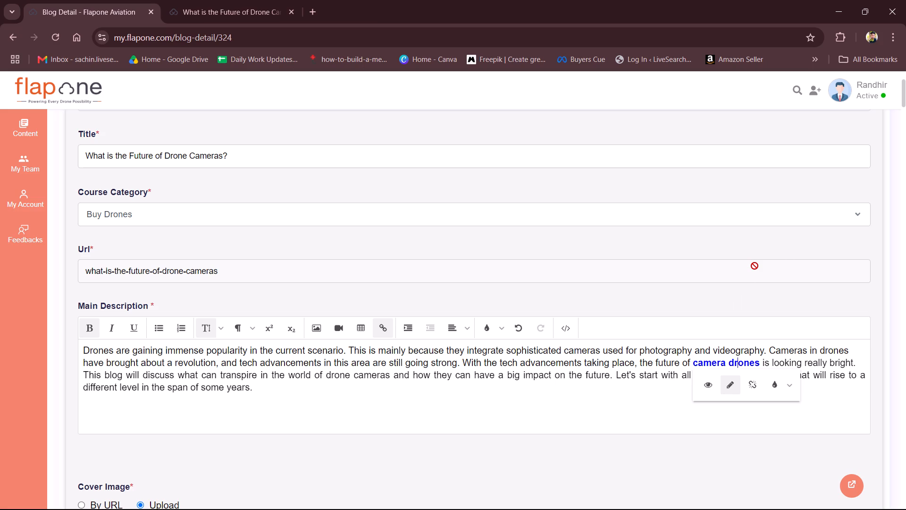
click(586, 301)
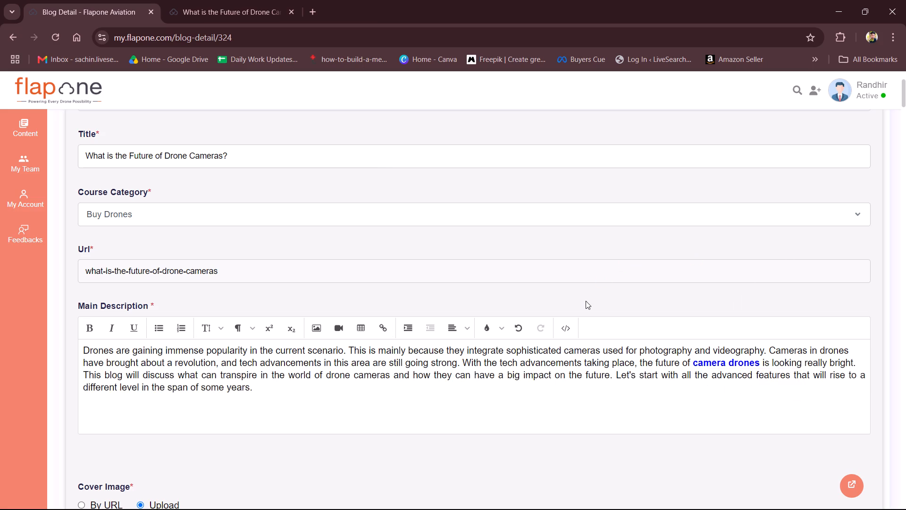
Replace the "drone pilot" link URL in the Coming to a Close description with the drone-pilot-training URL from cell B13 of the Keyword - URL Mapping sheet.
scroll(586, 301, down, 8)
scroll(586, 301, down, 20)
scroll(586, 301, down, 5)
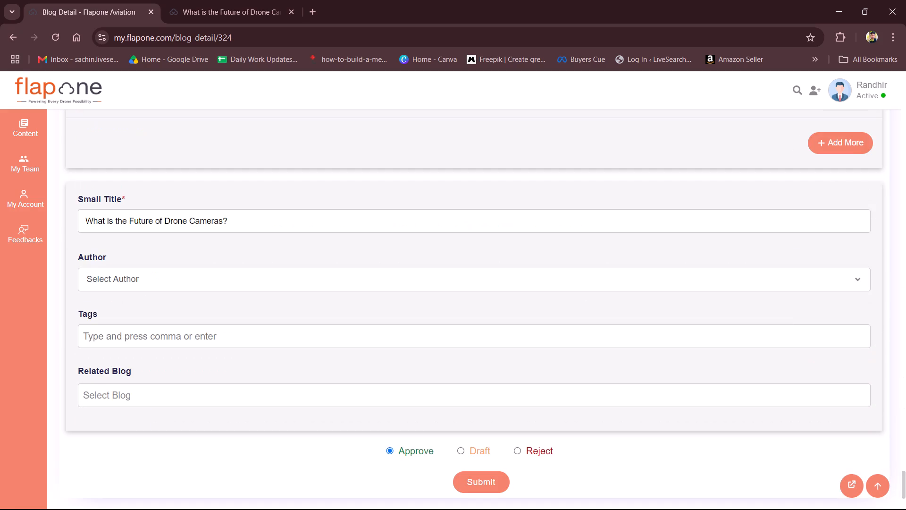
scroll(586, 301, up, 5)
scroll(652, 132, up, 4)
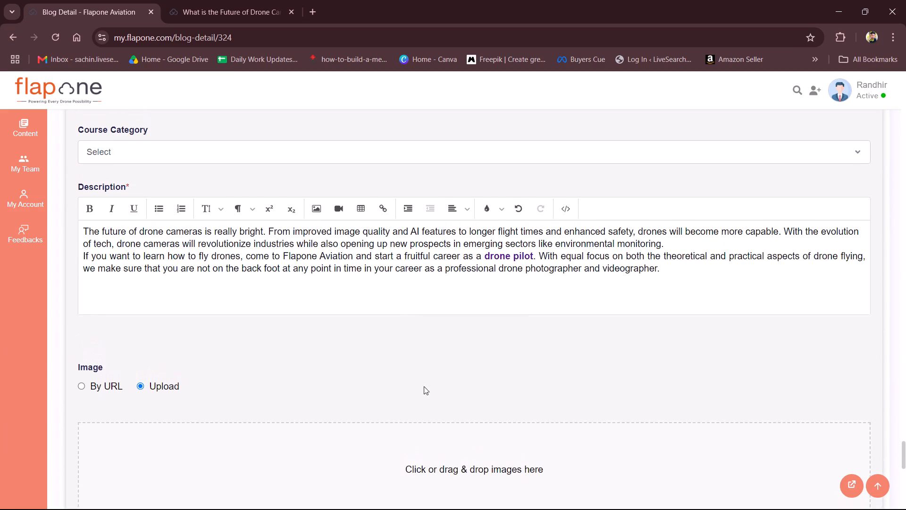
scroll(424, 386, up, 2)
click(507, 277)
click(520, 295)
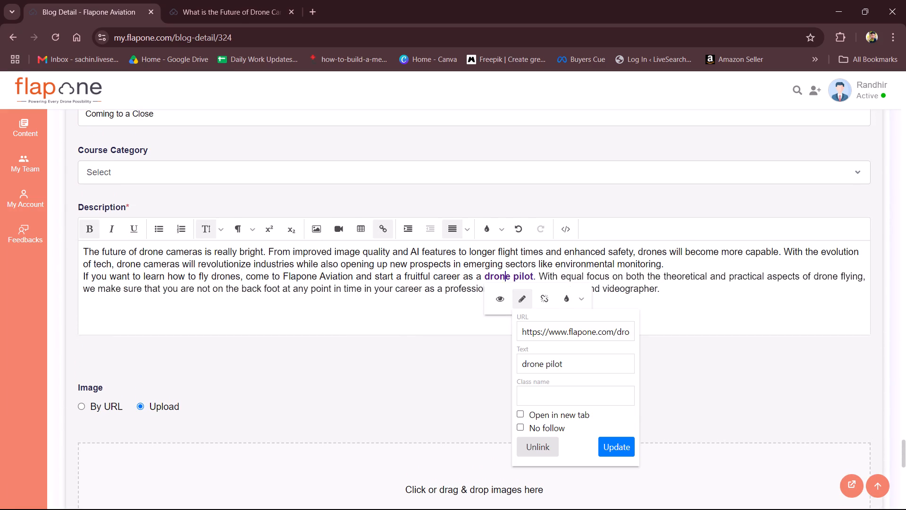
drag(547, 326, 564, 332)
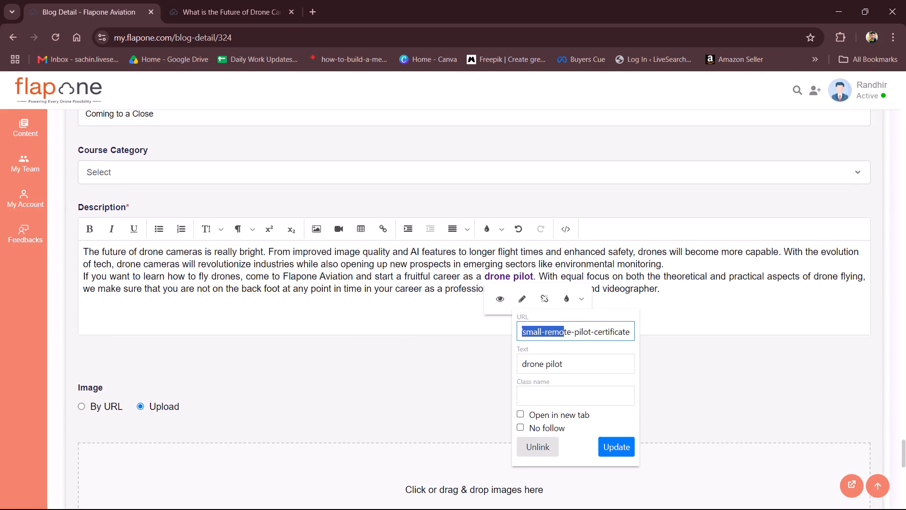
key(alt+Tab)
scroll(217, 247, up, 18)
click(178, 350)
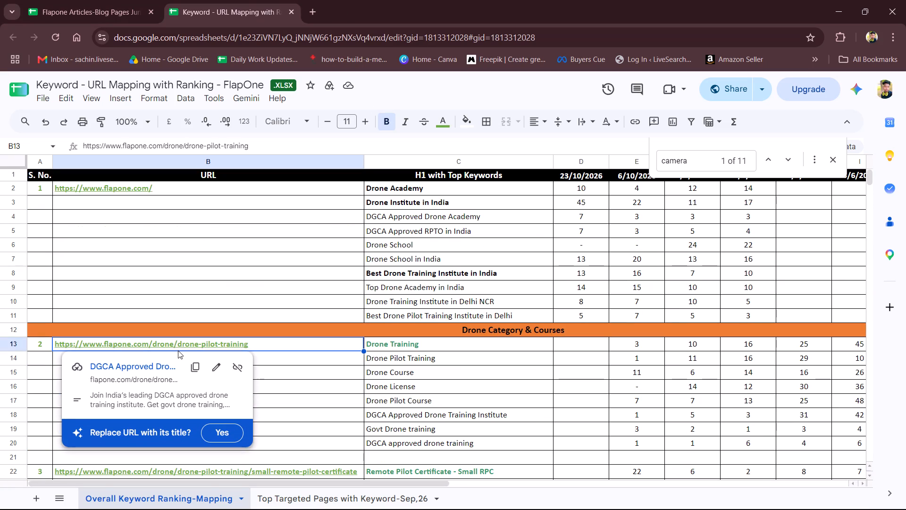
key(ctrl+c)
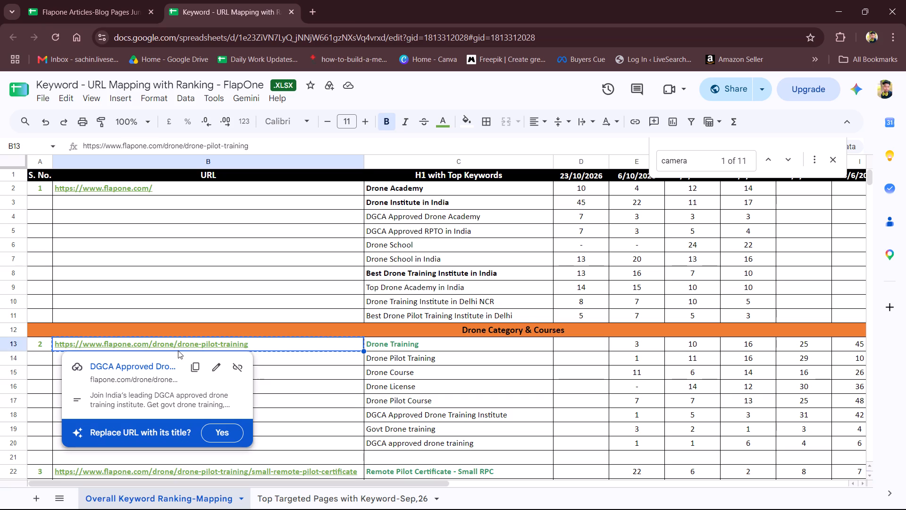
key(alt+Tab)
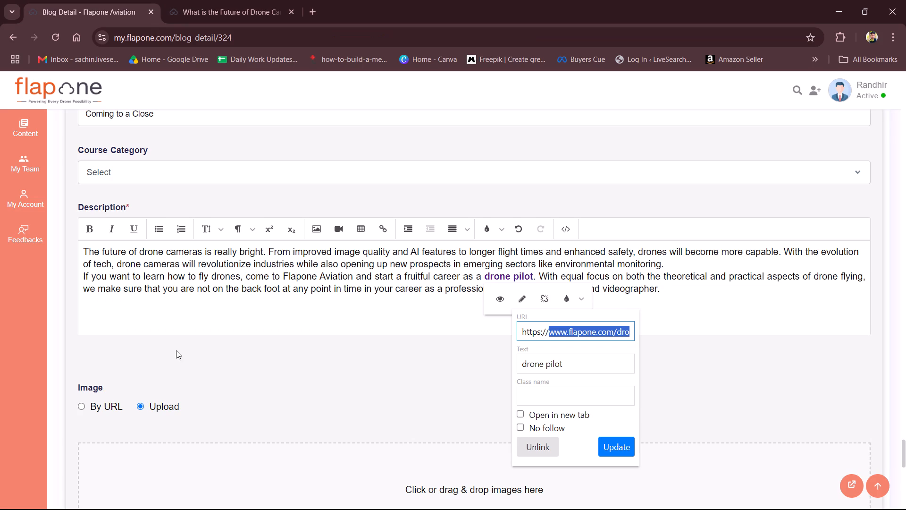
key(ctrl+a)
key(ctrl+v)
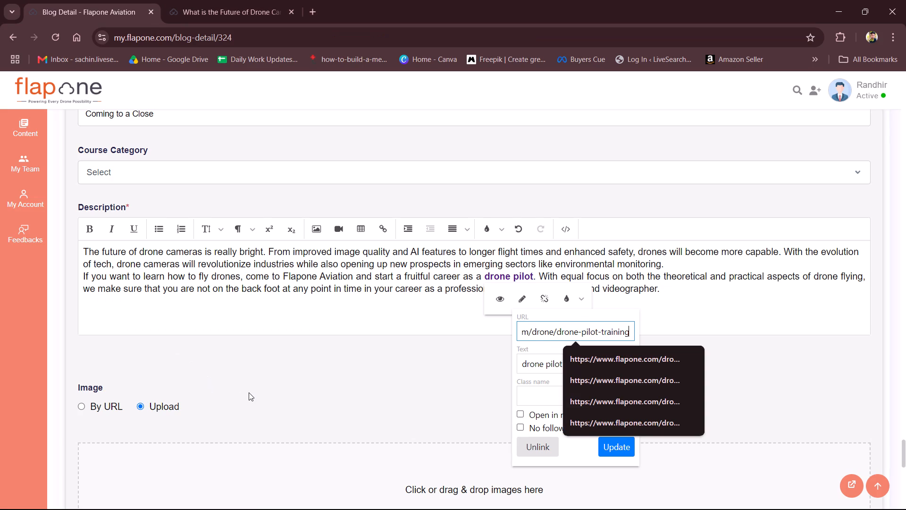
click(613, 442)
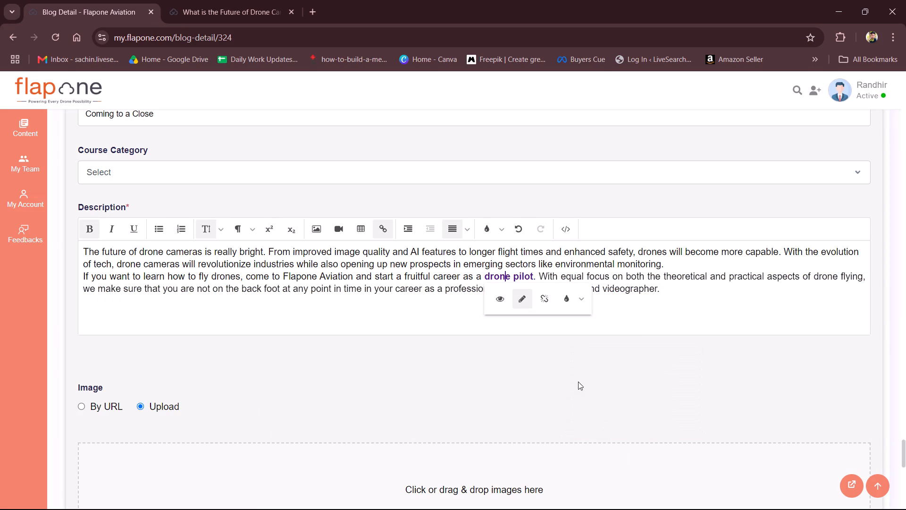
Set the text colour of the "drone pilot" link in the Coming to a Close description to blue.
click(585, 297)
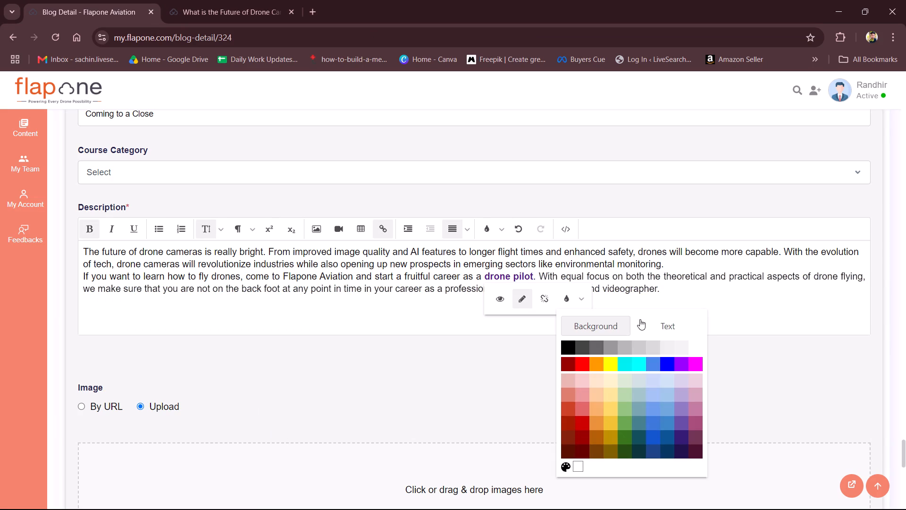
click(652, 327)
click(668, 360)
click(648, 297)
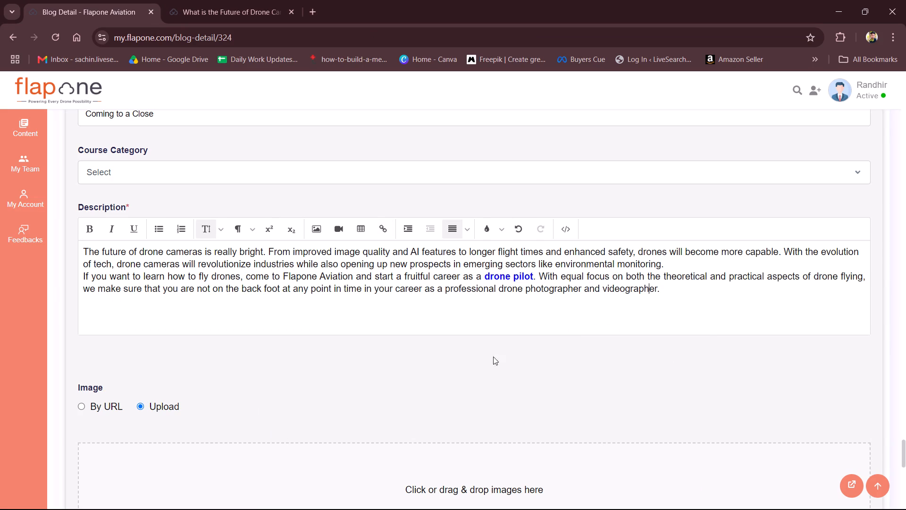
Submit the edited drone cameras blog with its status left as Approve.
scroll(484, 366, down, 17)
click(483, 483)
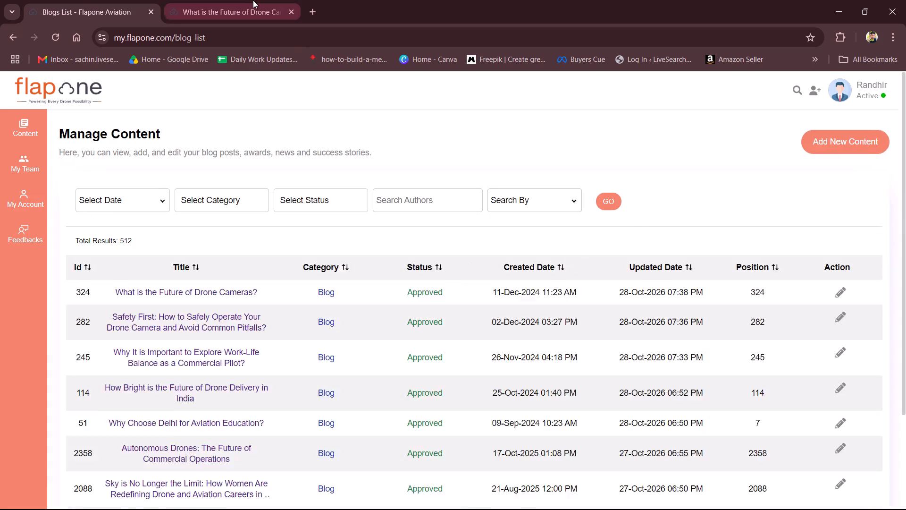
Reload the live drone cameras post and copy the "drone pilot" link text from the Coming to a Close section.
click(253, 0)
key(ctrl+r)
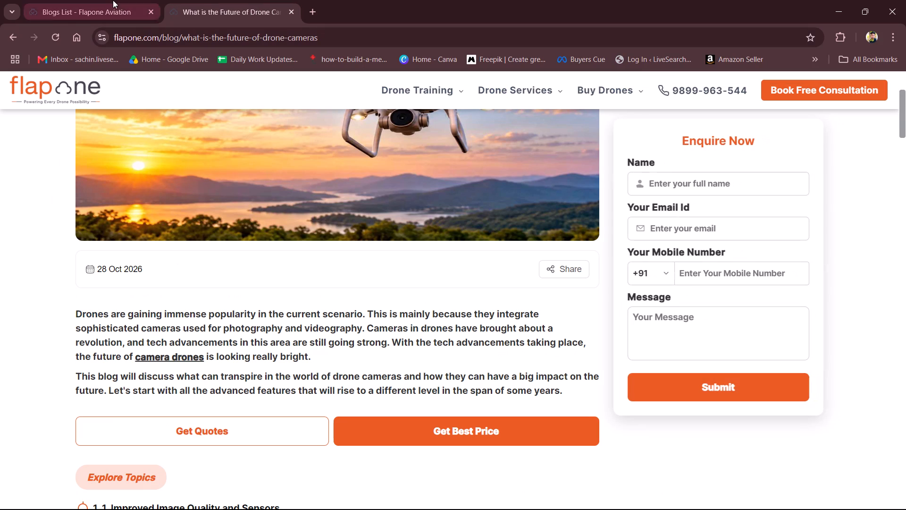
scroll(194, 314, down, 17)
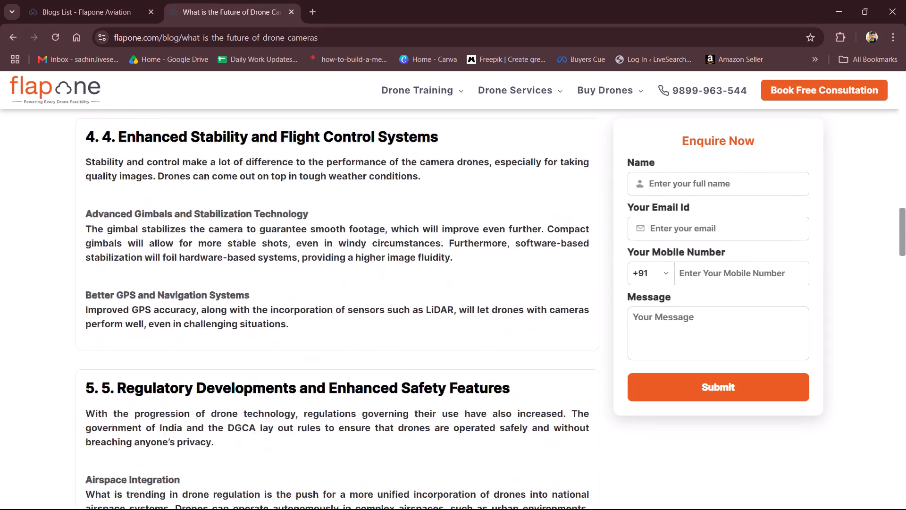
scroll(194, 314, down, 3)
scroll(194, 314, up, 4)
drag(588, 198, 553, 194)
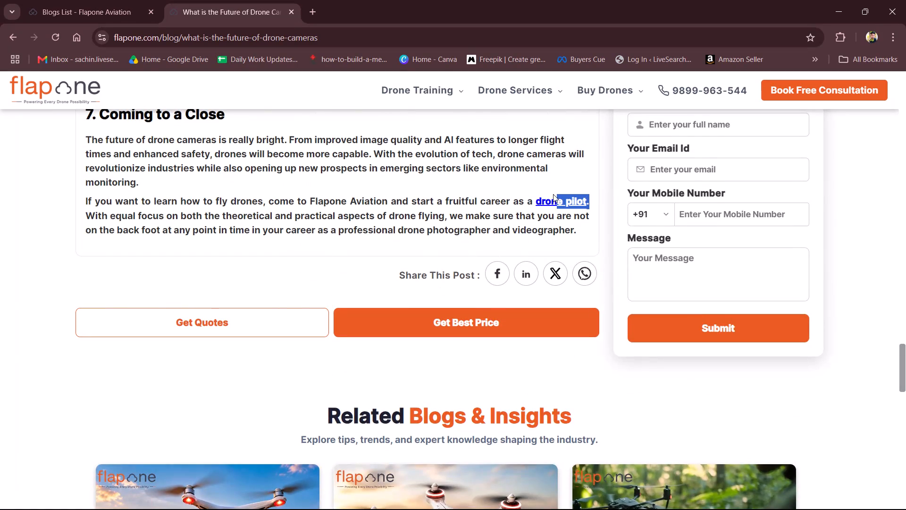
drag(553, 194, 537, 194)
key(ctrl+c)
Fill cell B277, the drone cameras post URL, with yellow in the Flapone Articles-Blog Pages sheet.
key(alt+Tab)
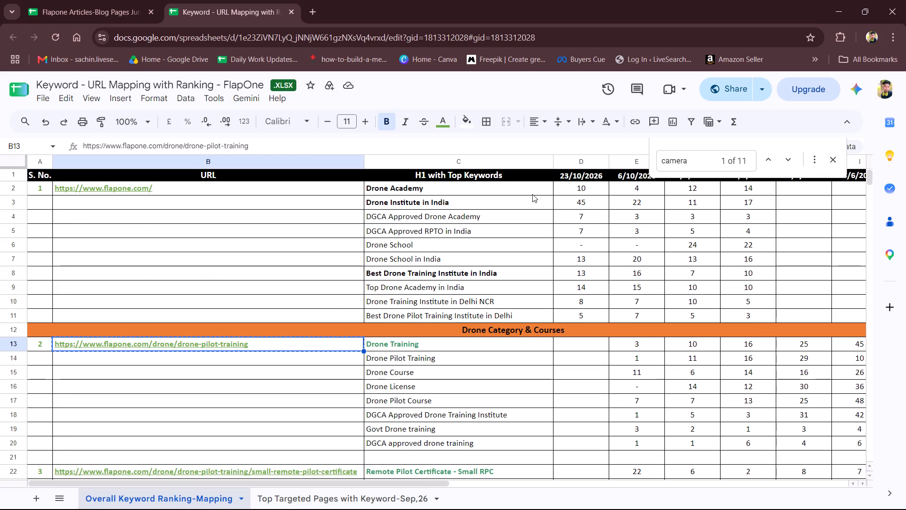
click(96, 0)
click(464, 121)
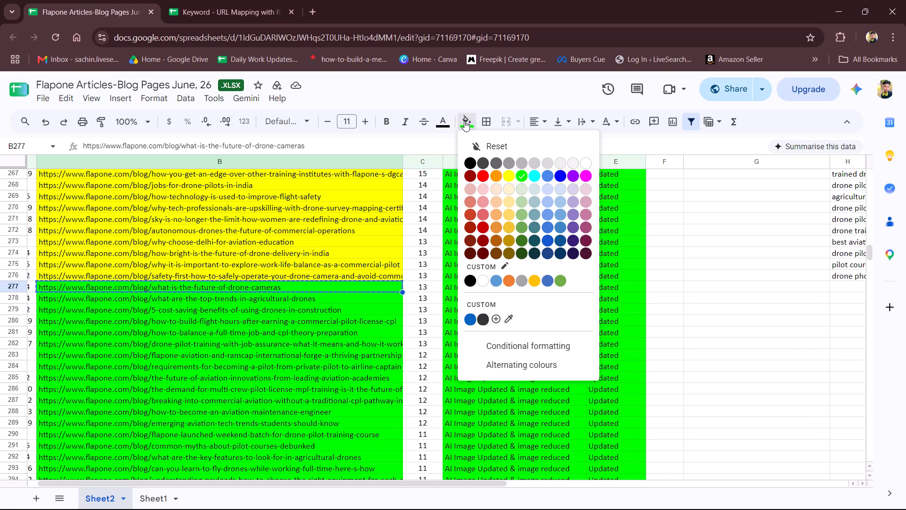
click(507, 176)
Enter the copied "drone pilot" keyword in cell H277, replacing its full stop with a comma and a space.
click(839, 286)
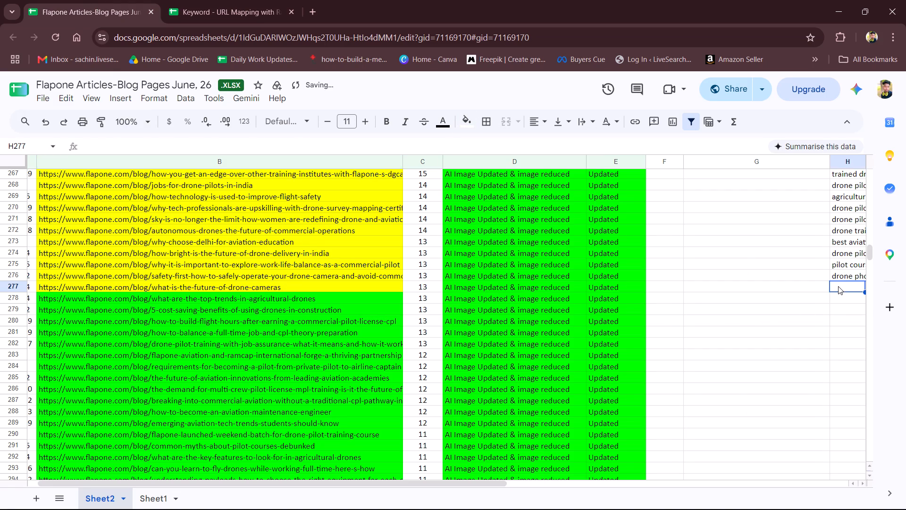
key(ctrl+v)
key(ctrl+z)
click(248, 142)
key(ctrl+v)
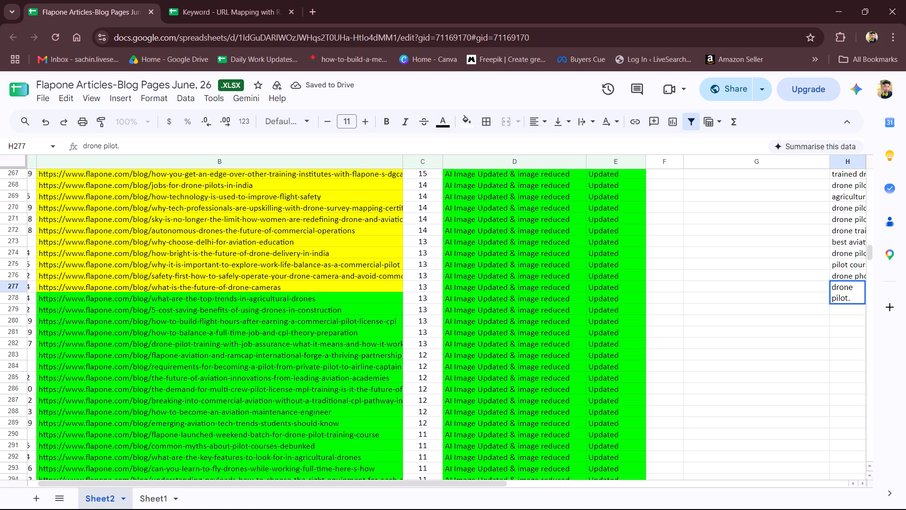
key(BackSpace)
text(,)
key(space)
Copy the "camera drones" link text from the introduction of the live drone cameras post.
key(alt+Tab)
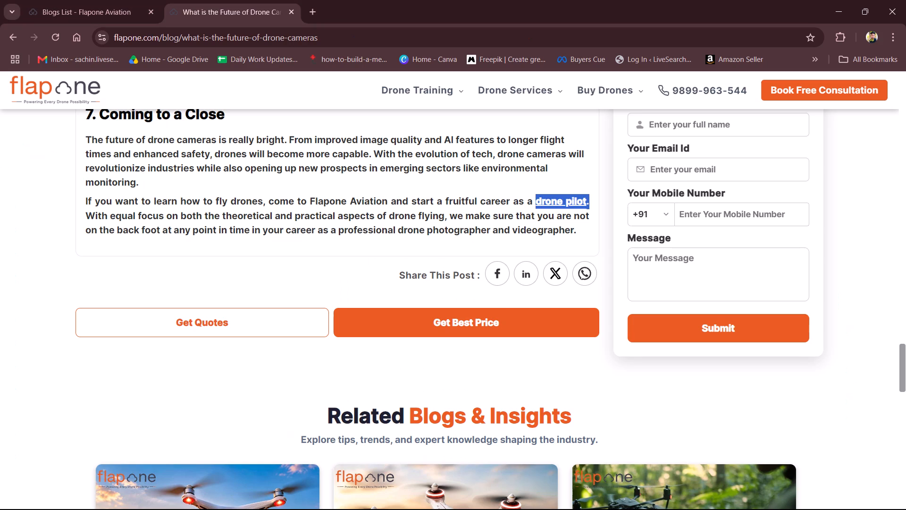
scroll(191, 113, up, 20)
scroll(191, 113, up, 8)
scroll(270, 325, up, 1)
scroll(274, 326, down, 1)
scroll(274, 326, up, 1)
scroll(276, 325, down, 1)
scroll(276, 325, up, 2)
scroll(276, 325, down, 4)
drag(218, 285, 142, 290)
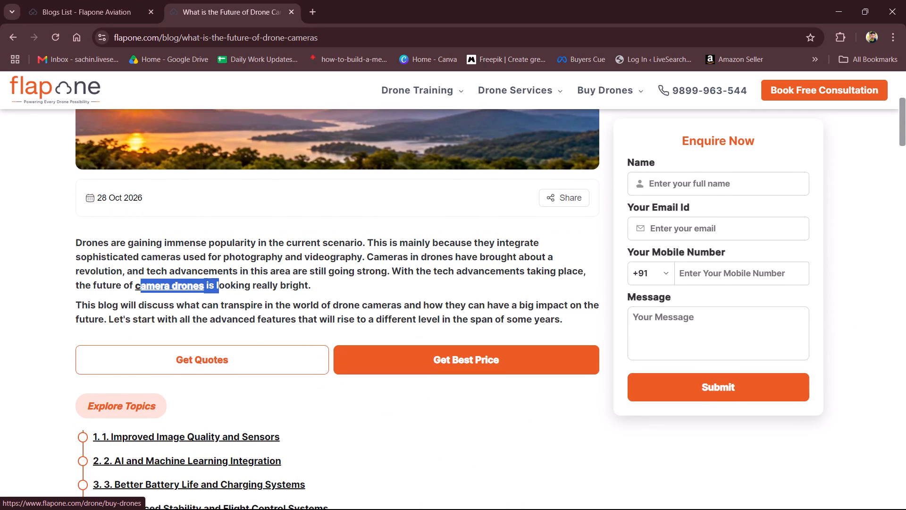
drag(142, 290, 139, 287)
drag(139, 287, 137, 289)
key(ctrl+c)
Append the copied "camera drones" to "drone pilot," in cell H277, removing the extra trailing words.
key(alt+Tab)
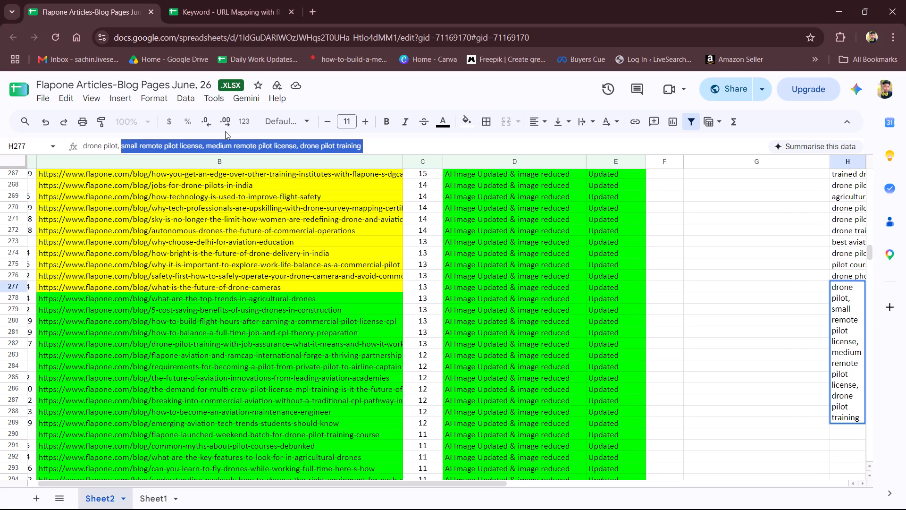
key(ctrl+v)
key(ctrl+shift+Left)
key(ctrl+shift+Left)
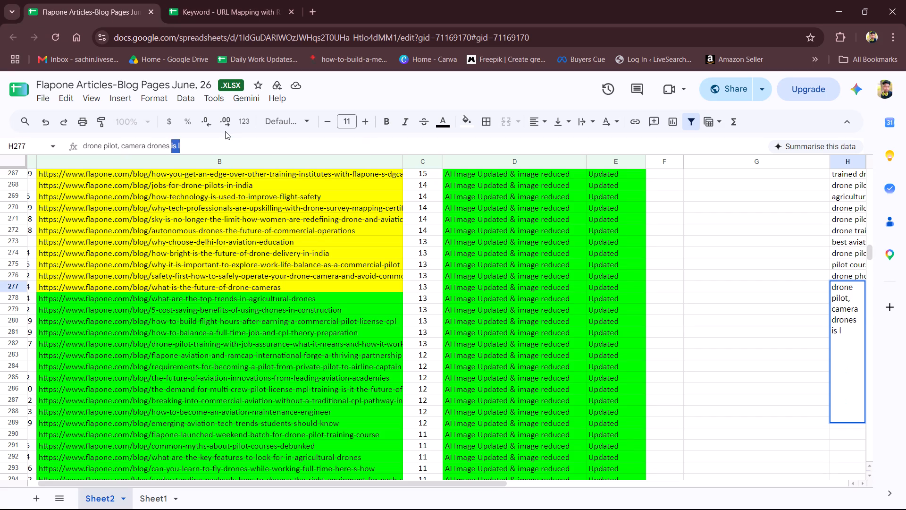
key(BackSpace)
key(BackSpace)
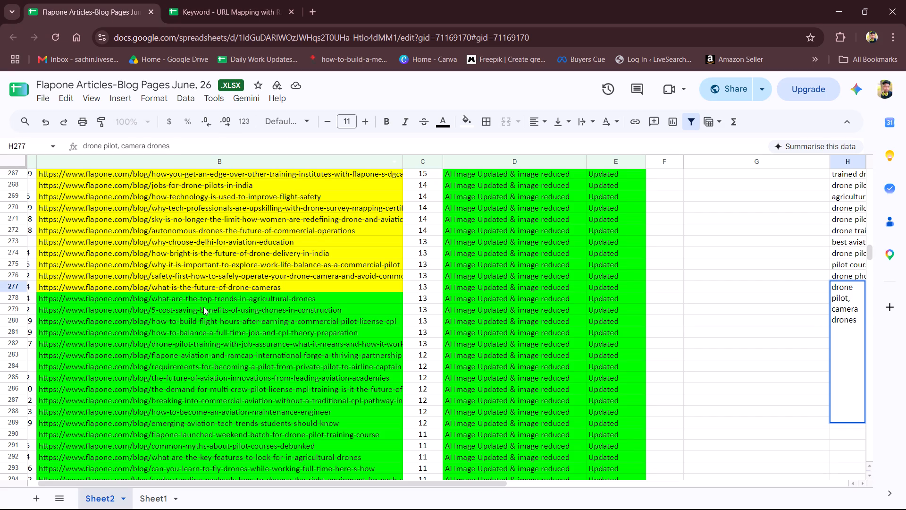
Copy the agricultural drones trends post URL from cell B278 and open the live post in place of the drone cameras post.
click(204, 301)
key(ctrl+c)
key(alt+Tab)
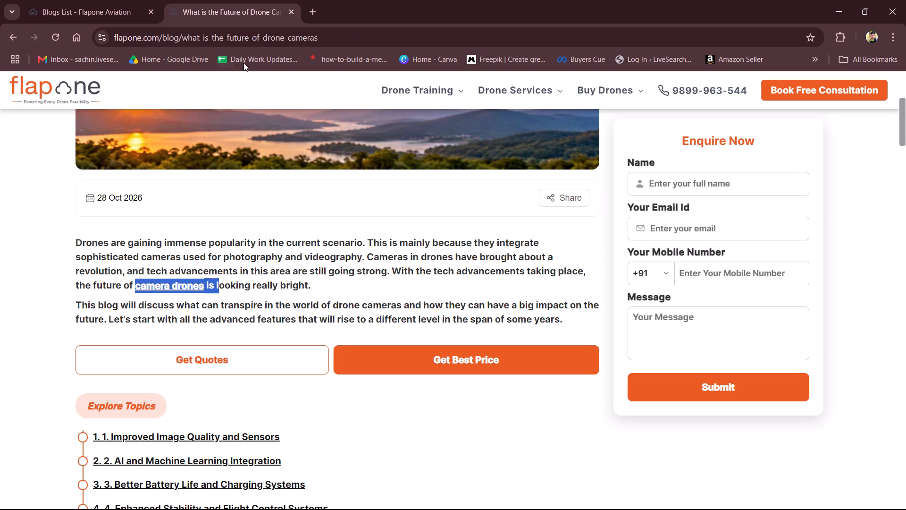
click(245, 42)
key(ctrl+v)
key(Return)
Filter the Manage Content blog list by the copied URL and open "What are the Top Trends in Agricultural Drones?" for editing.
click(35, 0)
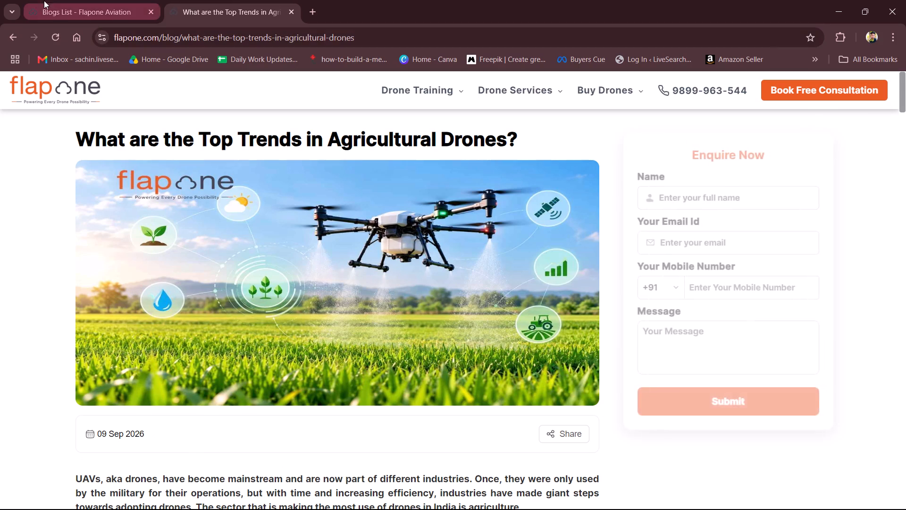
click(562, 200)
click(511, 245)
click(612, 203)
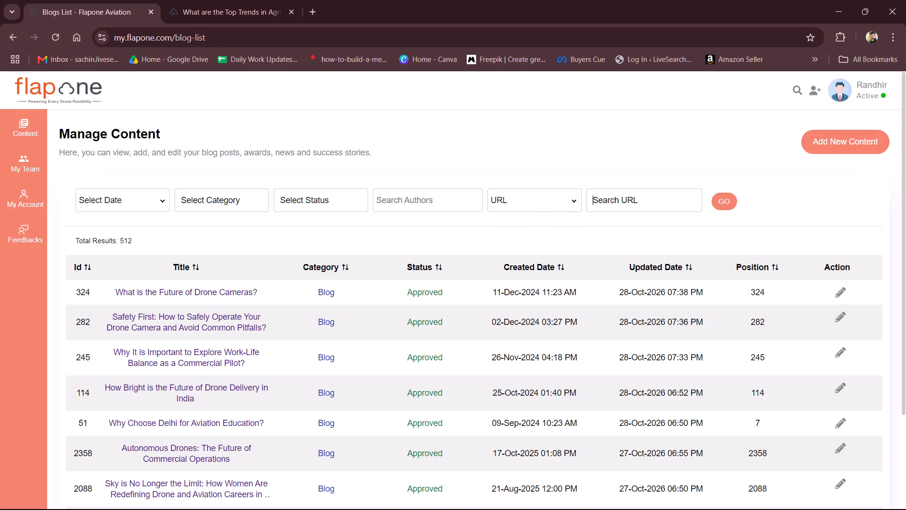
key(ctrl+v)
key(Tab)
key(Return)
click(845, 338)
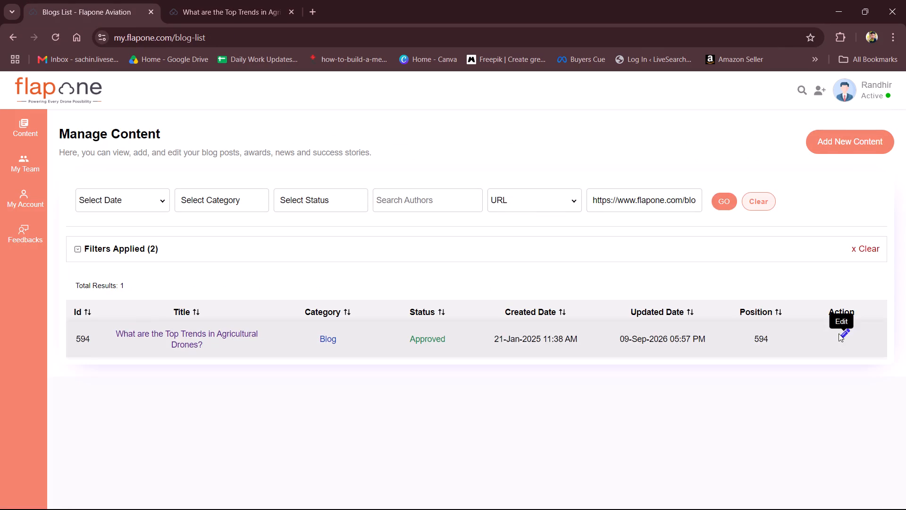
Examine the live post's introduction for drone keywords suitable for an internal link.
click(205, 0)
scroll(271, 233, down, 2)
scroll(279, 261, up, 1)
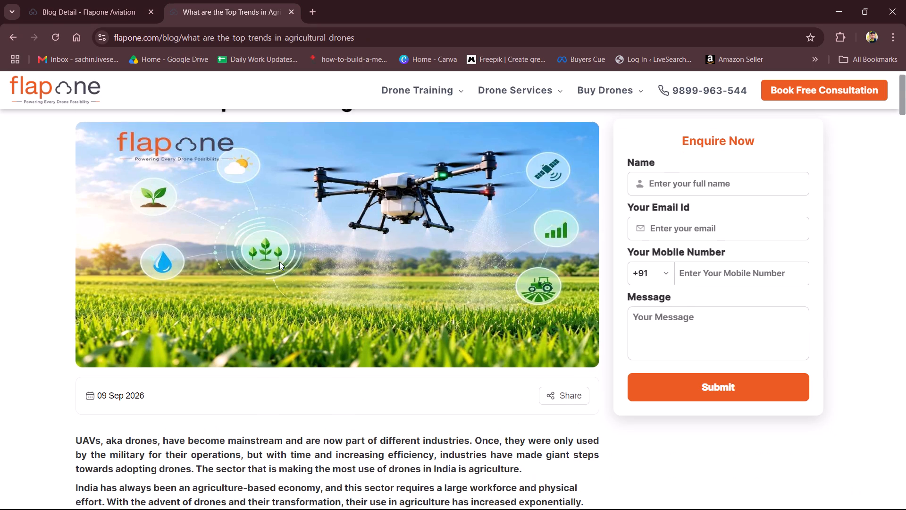
scroll(265, 245, down, 7)
scroll(264, 245, up, 2)
scroll(264, 245, down, 2)
scroll(264, 245, up, 2)
key(ctrl+f)
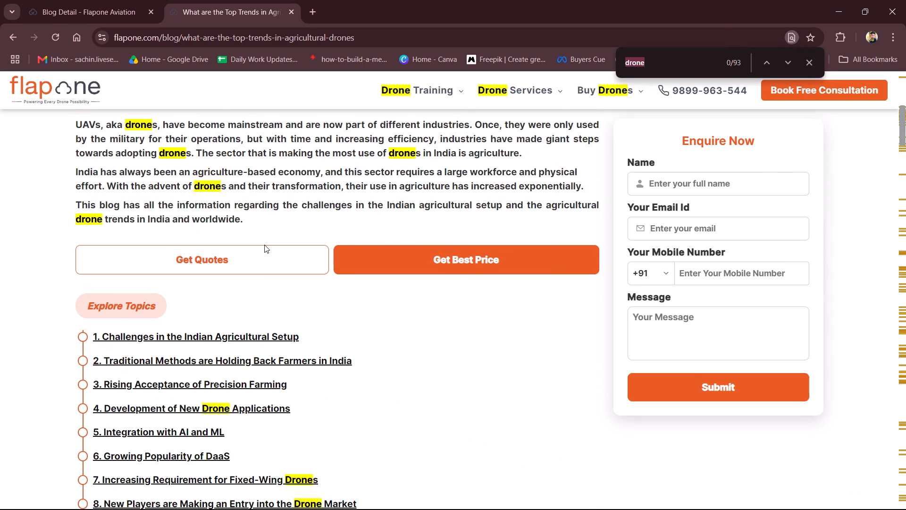
Make "agricultural drone" bold in the last sentence of the post's Main Description.
click(106, 0)
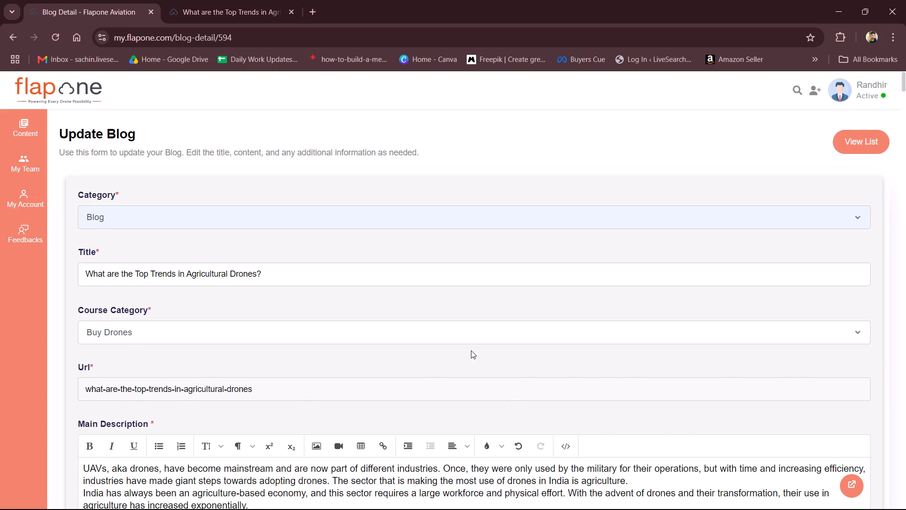
scroll(471, 349, down, 3)
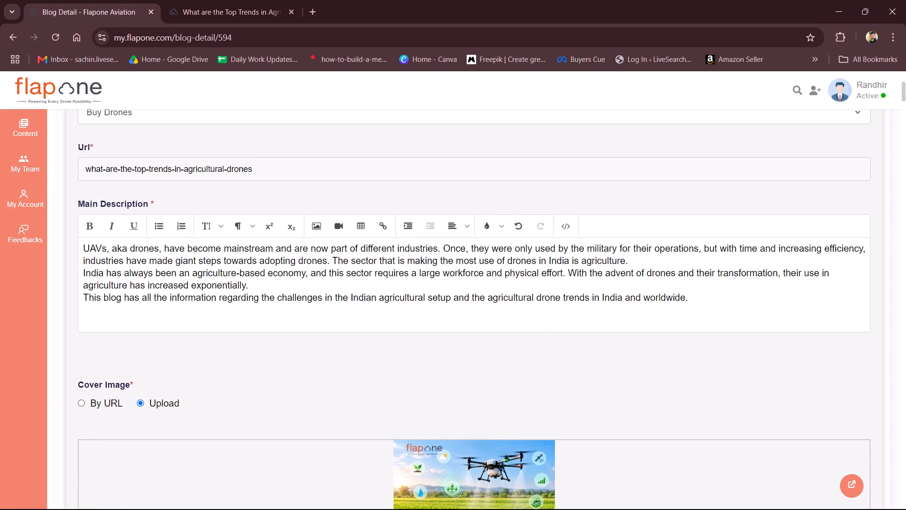
click(573, 293)
key(Left)
key(Left)
key(Left)
key(Left)
key(ctrl+shift+Left)
key(ctrl+shift+Left)
key(ctrl+b)
key(ctrl+k)
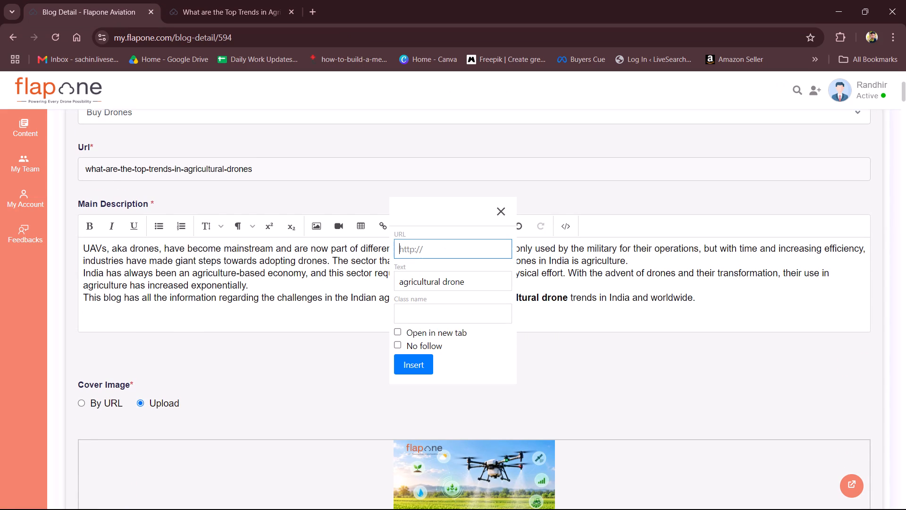
key(alt+Tab)
click(268, 0)
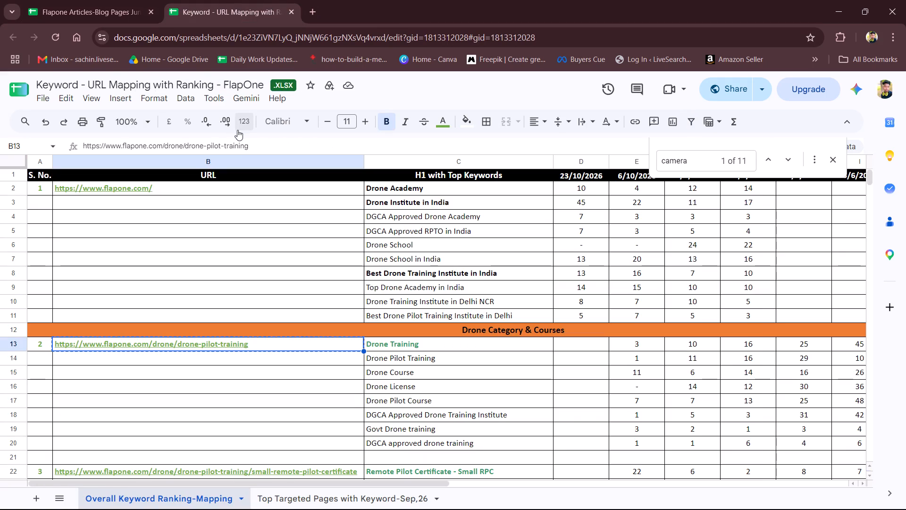
key(ctrl+f)
key(a)
text(gri)
scroll(233, 230, down, 4)
click(238, 241)
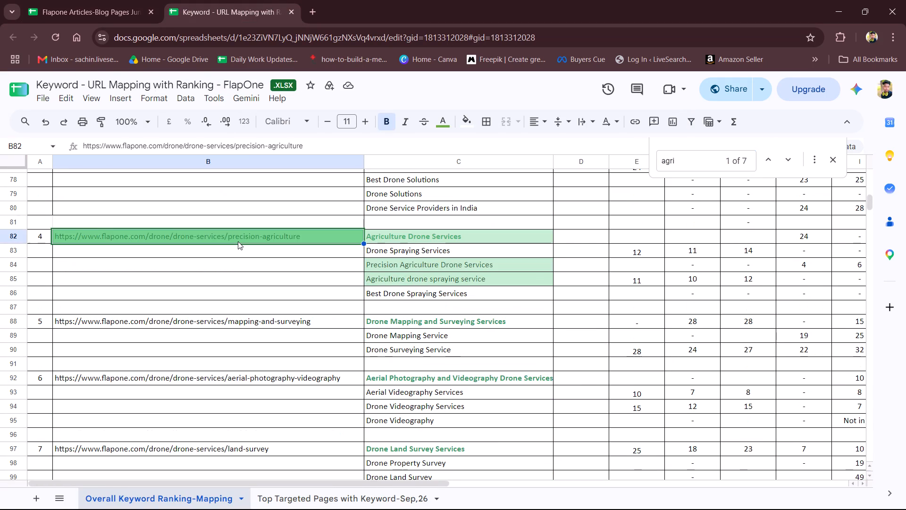
key(ctrl+c)
key(alt+Tab)
key(ctrl+v)
key(Return)
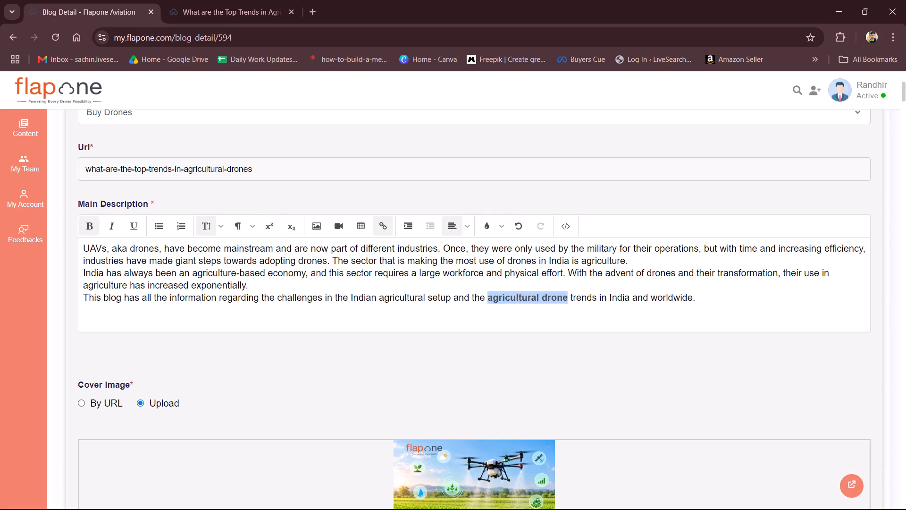
Set the text colour of the "agricultural drone" link in the Main Description to blue.
click(445, 295)
click(525, 301)
click(583, 282)
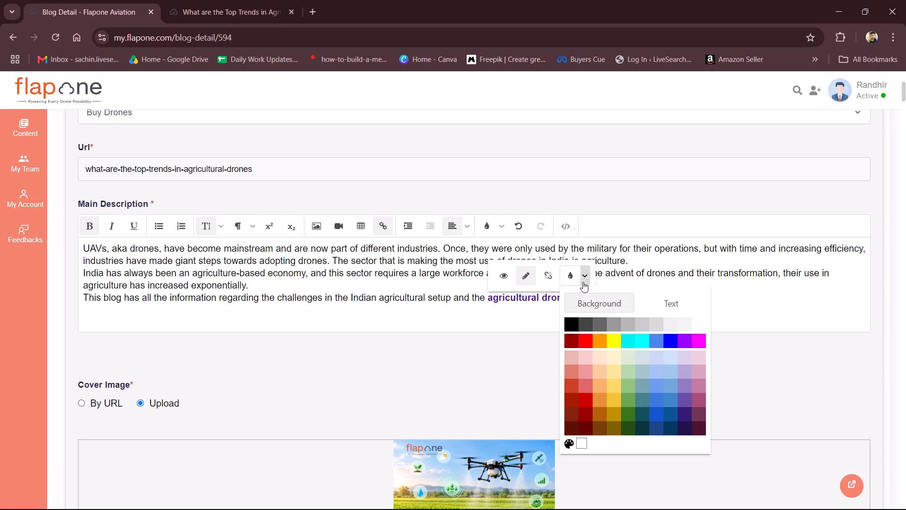
click(667, 301)
click(672, 338)
click(343, 303)
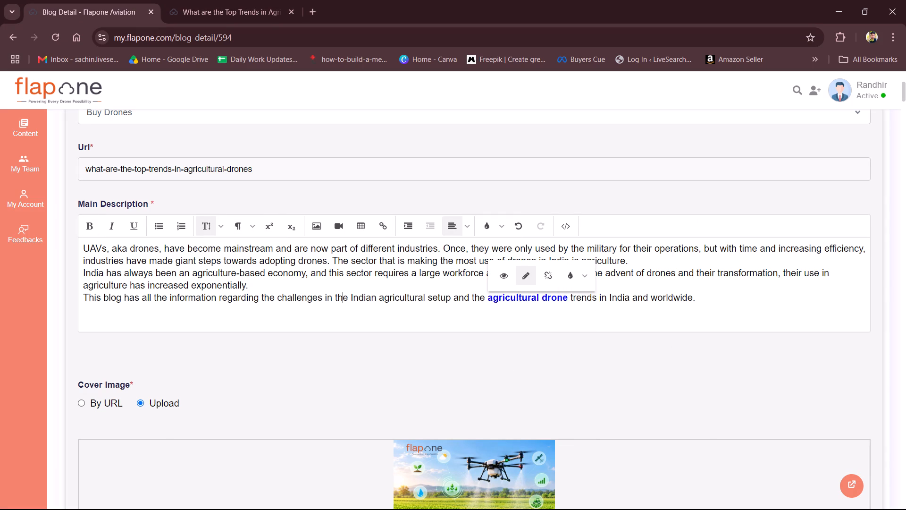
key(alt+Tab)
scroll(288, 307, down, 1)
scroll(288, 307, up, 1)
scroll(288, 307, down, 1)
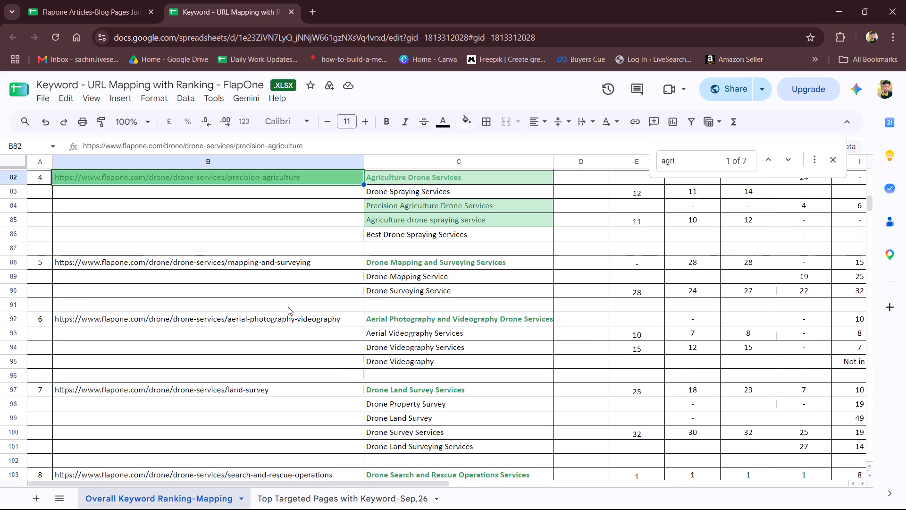
Examine the live post's introduction and first four sections for existing internal links and drone keywords.
key(alt+Tab)
click(193, 0)
scroll(448, 376, down, 4)
scroll(467, 391, up, 2)
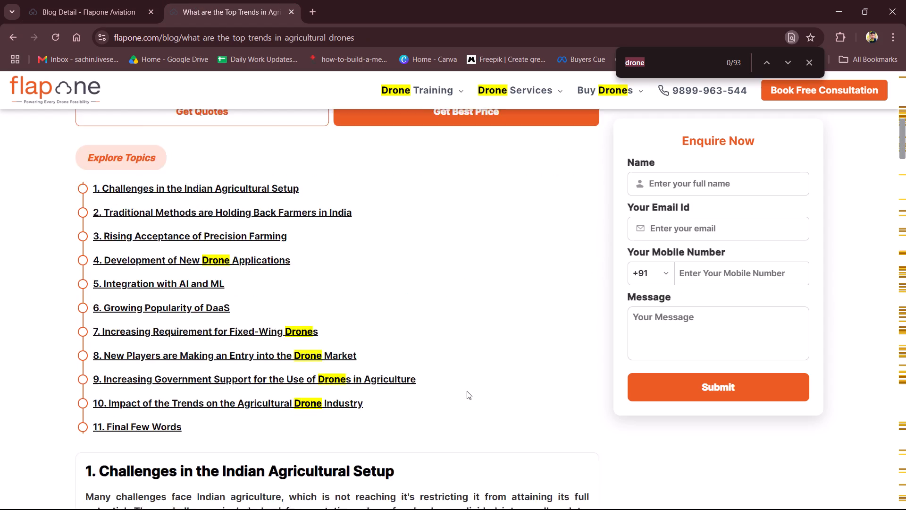
scroll(455, 376, down, 8)
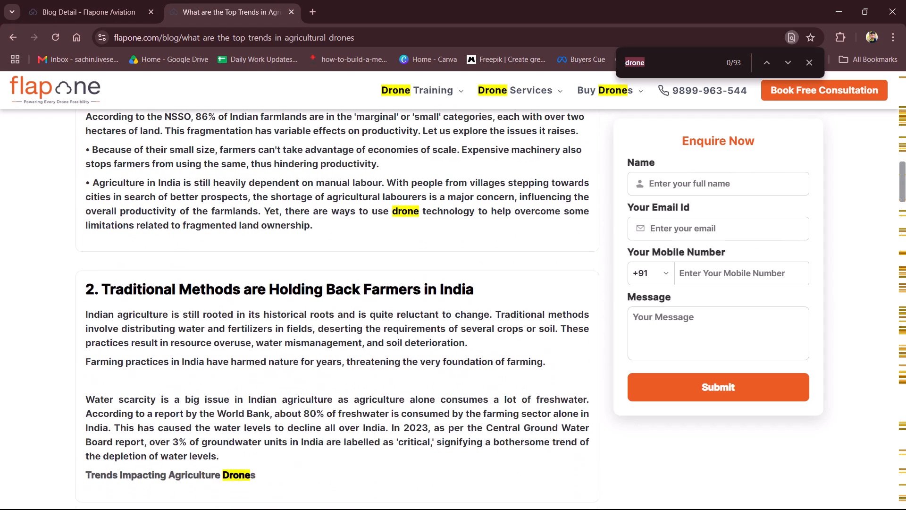
scroll(415, 396, down, 2)
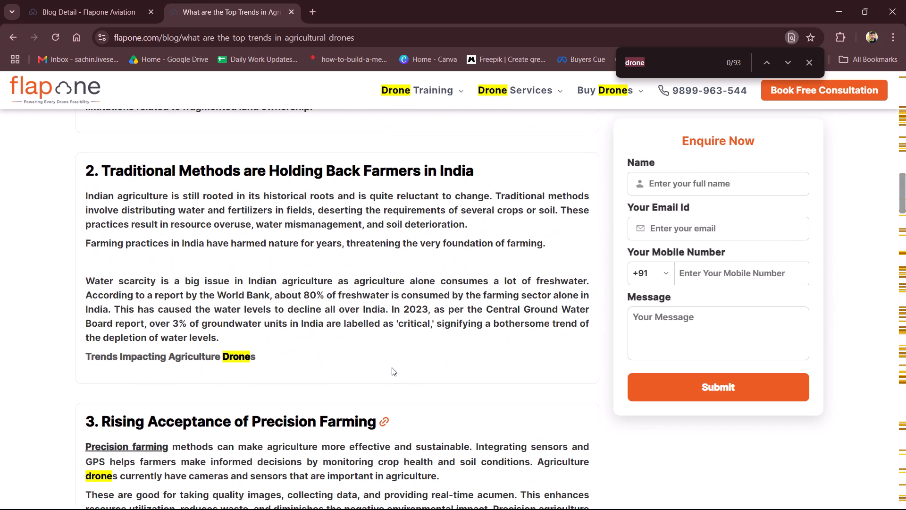
scroll(392, 367, down, 1)
scroll(392, 367, up, 2)
scroll(392, 367, down, 4)
scroll(390, 373, up, 1)
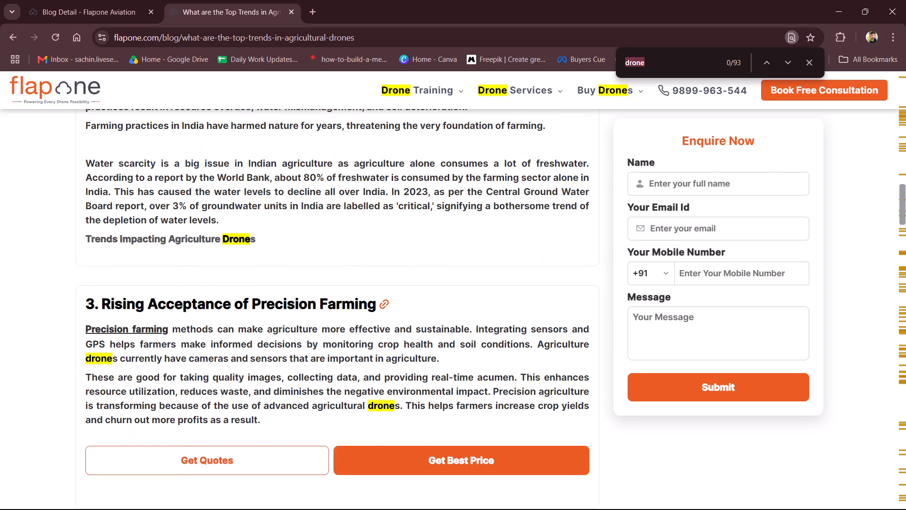
scroll(290, 396, down, 3)
scroll(238, 410, down, 1)
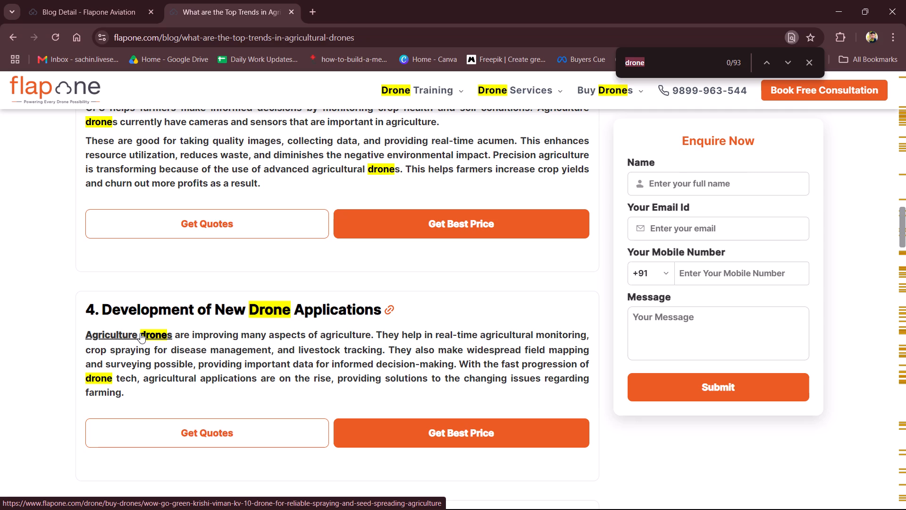
scroll(140, 333, up, 2)
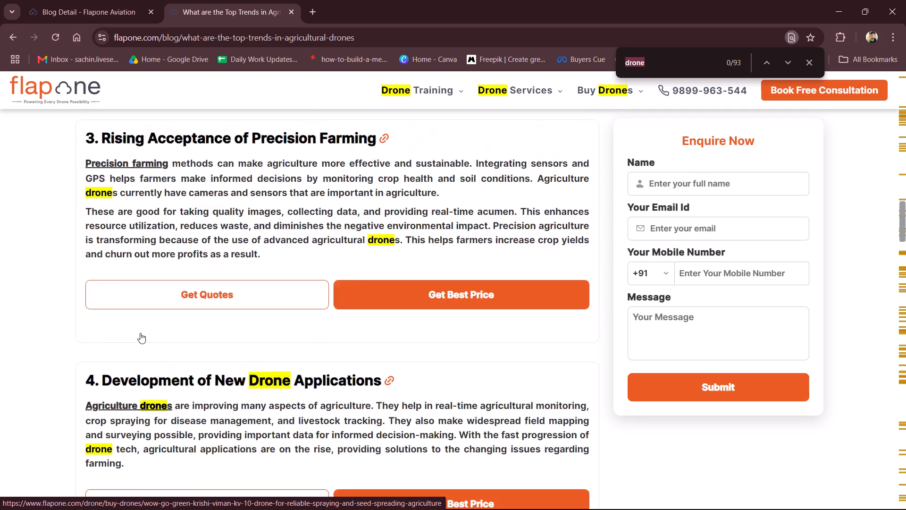
scroll(140, 333, up, 12)
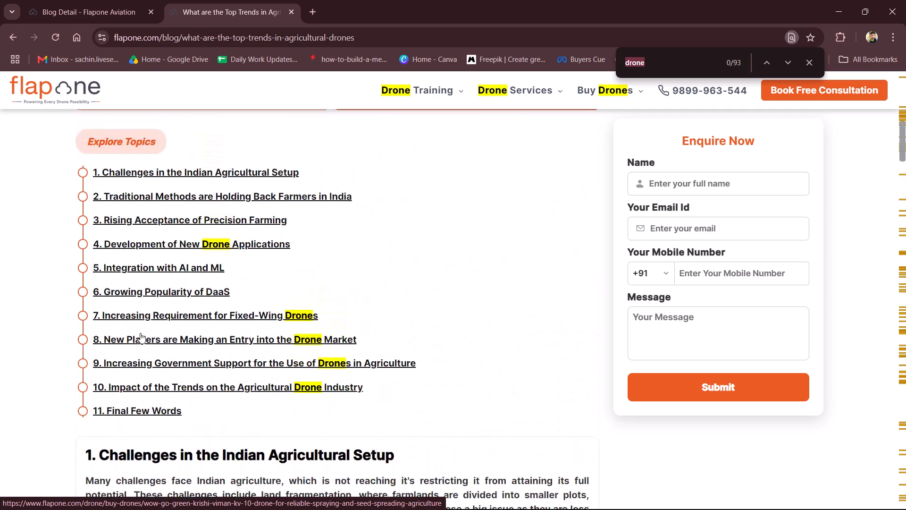
scroll(140, 333, right, 1)
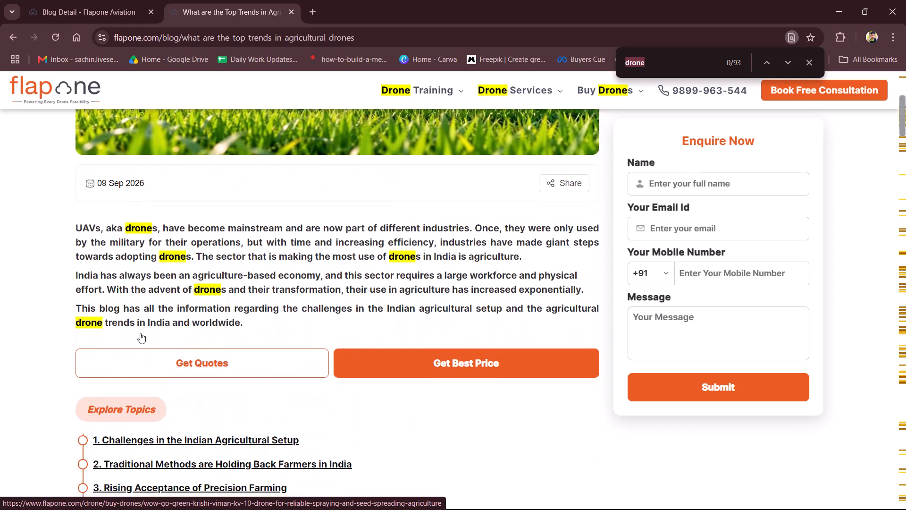
scroll(140, 333, down, 13)
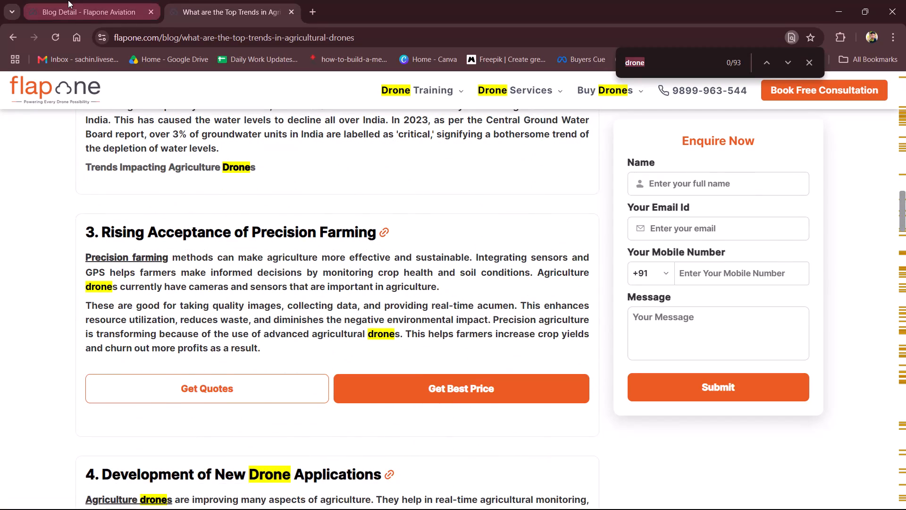
Remove the link and bold formatting from "Precision farming" in the Sub Section 3 description.
click(68, 0)
scroll(178, 280, down, 11)
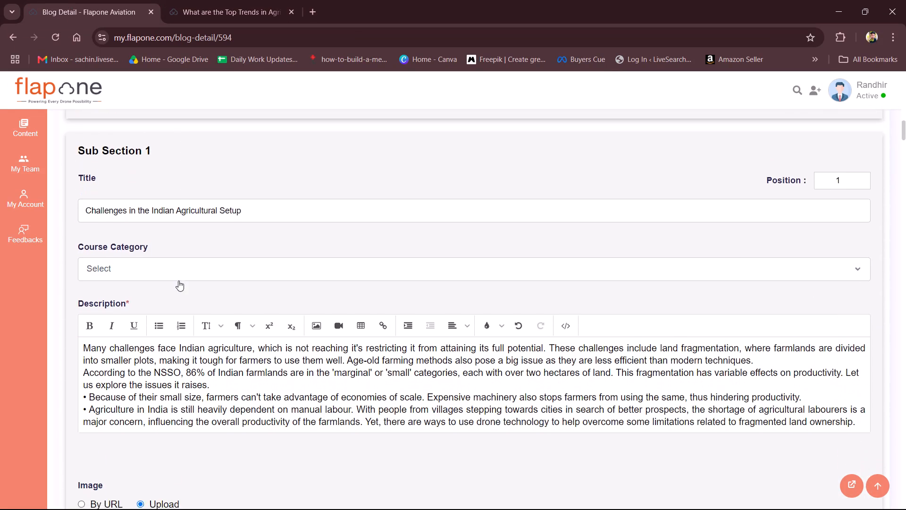
scroll(178, 280, down, 9)
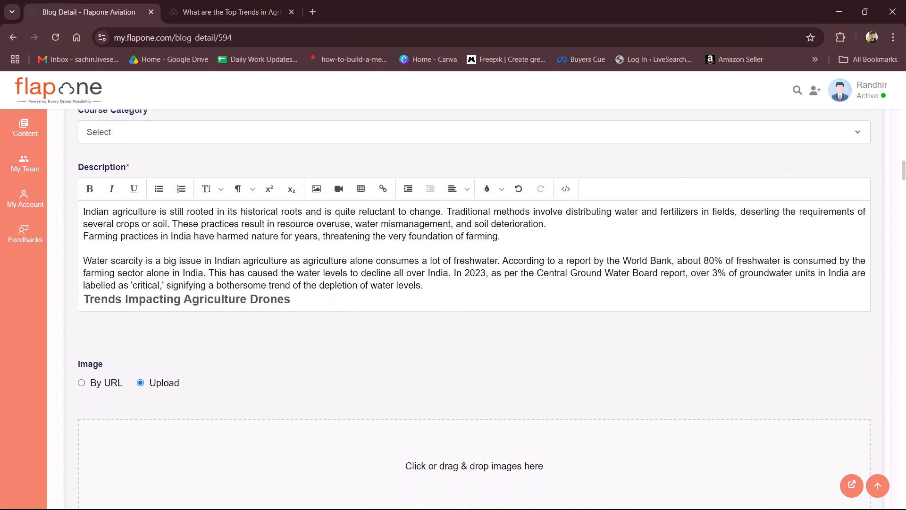
scroll(178, 300, down, 11)
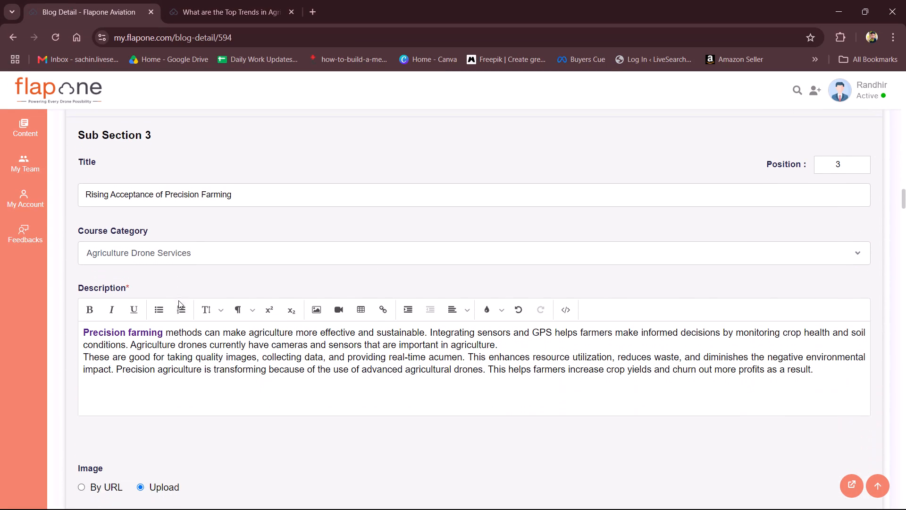
click(126, 331)
click(146, 355)
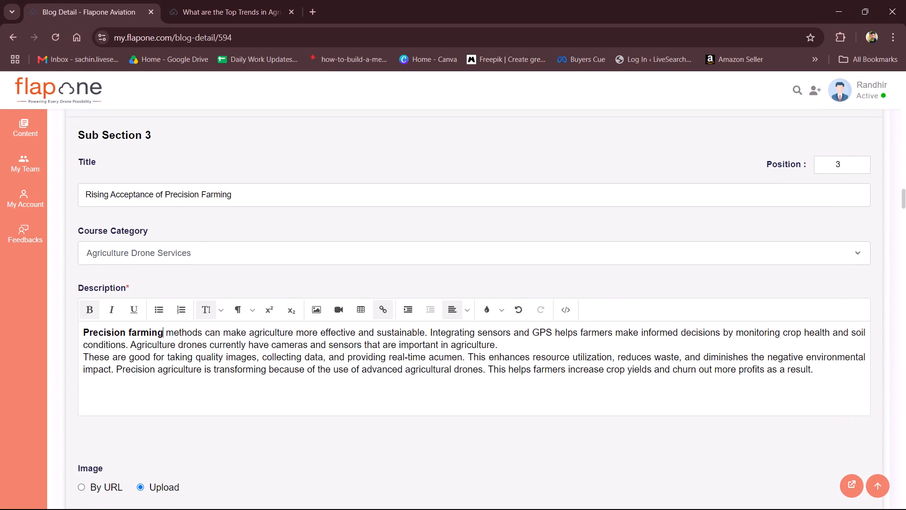
key(ctrl+shift+Left)
key(ctrl+shift+Left)
key(ctrl+b)
Replace the URL of the "Agriculture drones" link in Sub Section 4 with the copied precision-agriculture service URL.
scroll(146, 355, down, 2)
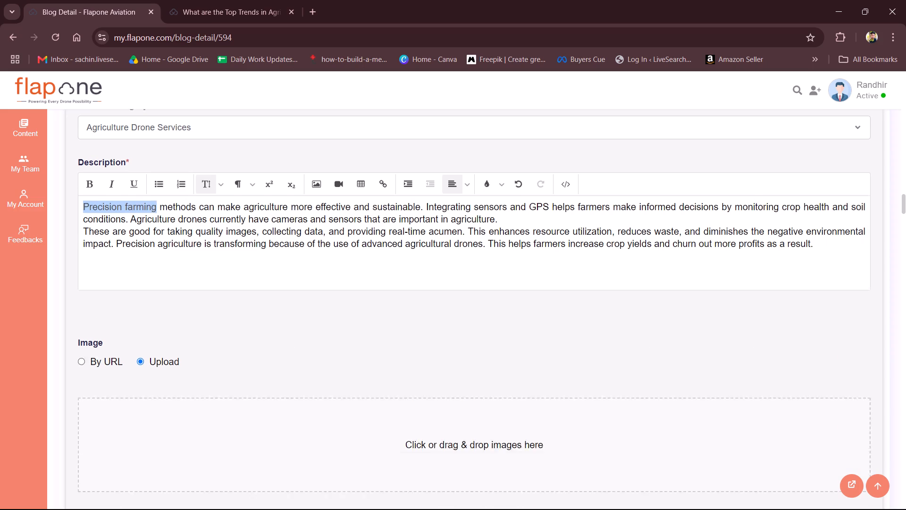
scroll(146, 355, down, 7)
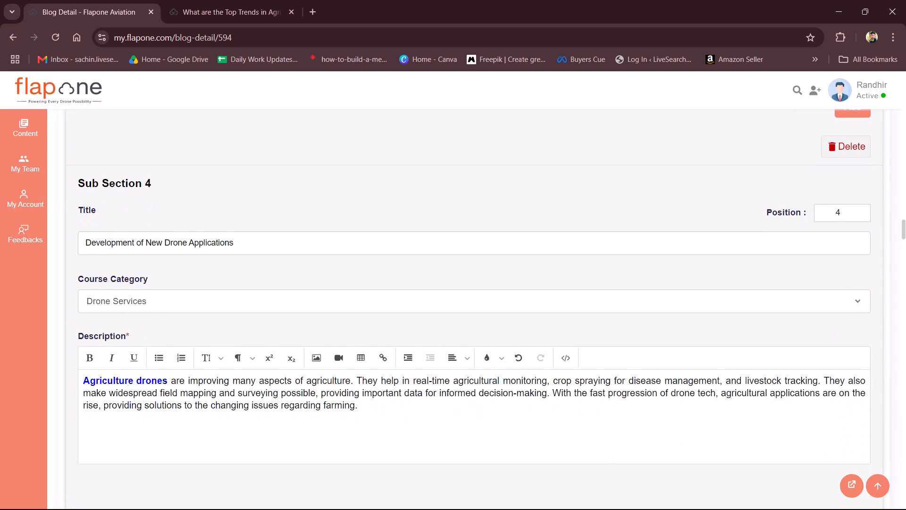
click(127, 380)
click(122, 406)
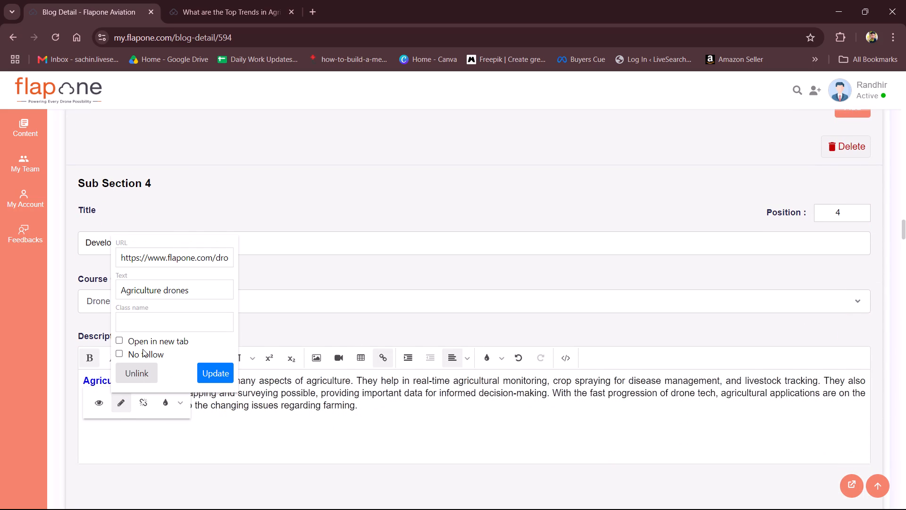
click(164, 262)
key(ctrl+a)
key(BackSpace)
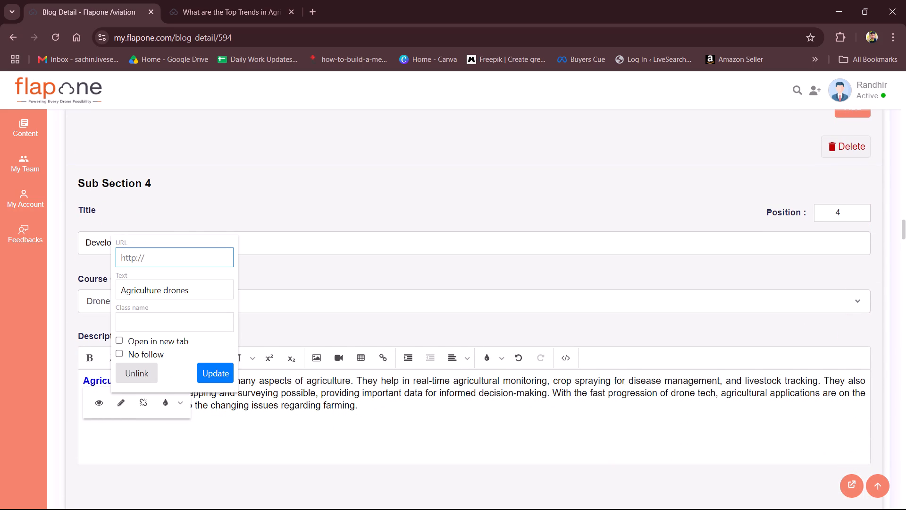
key(ctrl+v)
key(Return)
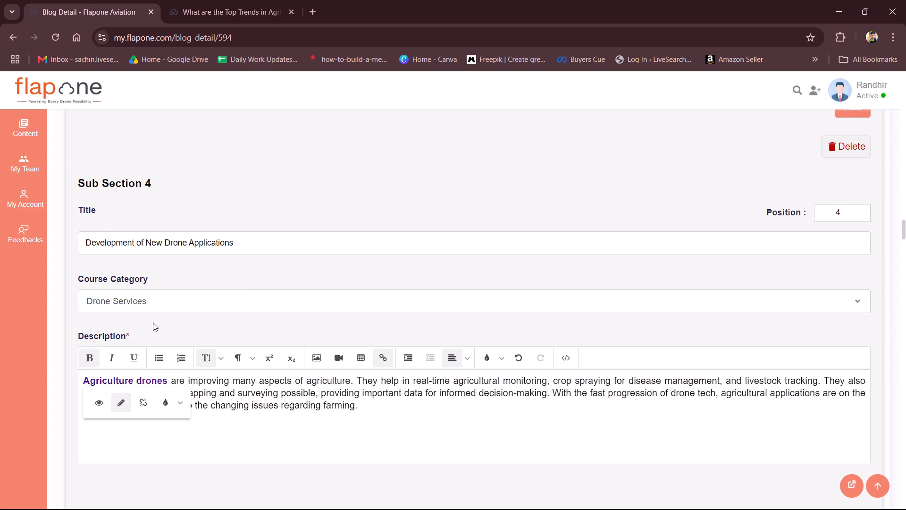
Set the text colour of the "Agriculture drones" link in the Sub Section 4 description to blue.
click(167, 406)
click(254, 243)
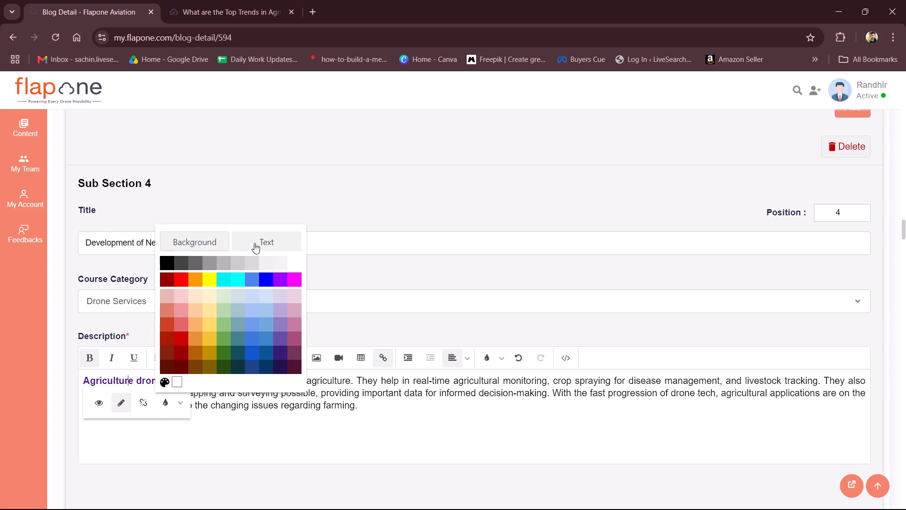
click(264, 276)
click(264, 412)
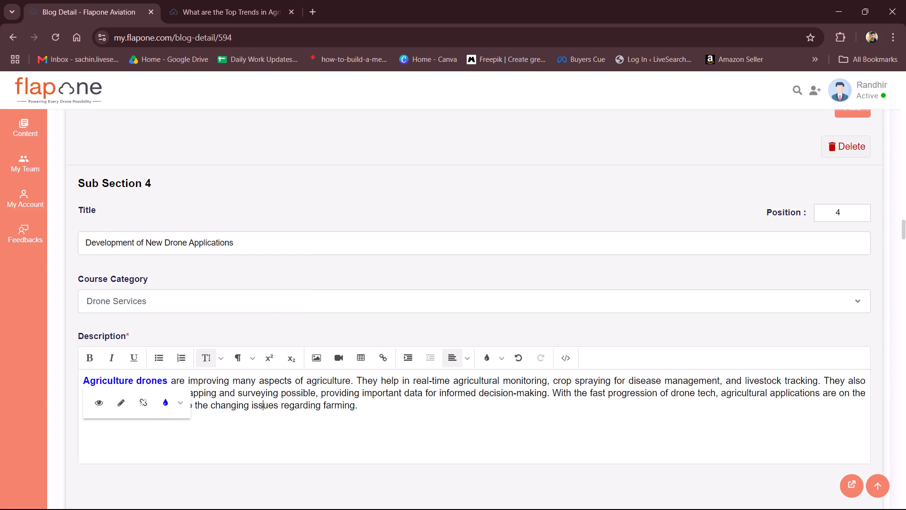
Replace the URL of the "agricultural drones" link in the Sub Section 5 description with the copied precision-agriculture service URL.
key(alt+Tab)
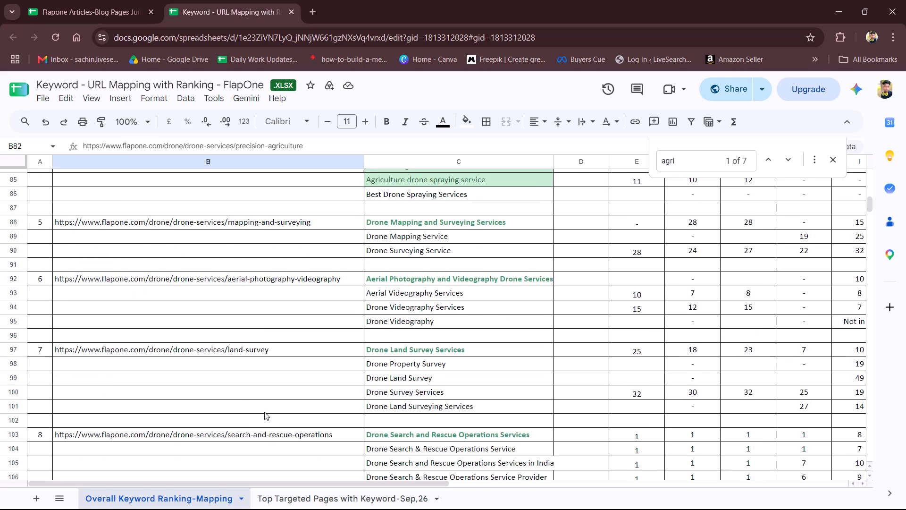
key(alt+Tab)
key(ctrl+2)
scroll(264, 391, down, 7)
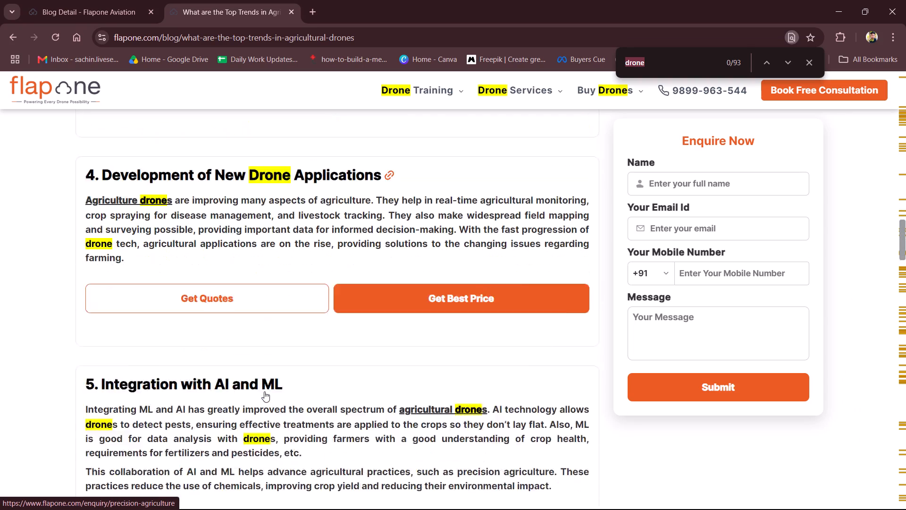
scroll(264, 391, up, 2)
scroll(264, 391, down, 3)
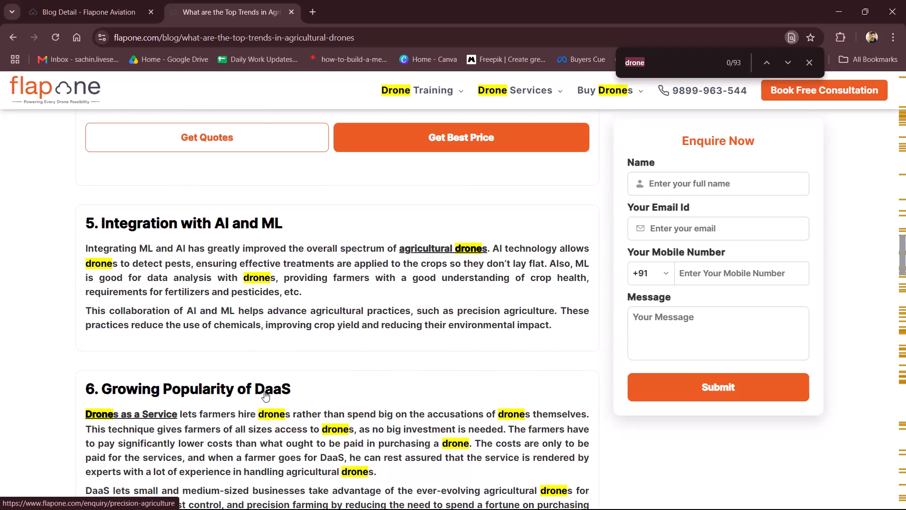
key(alt+Tab)
key(alt+Tab)
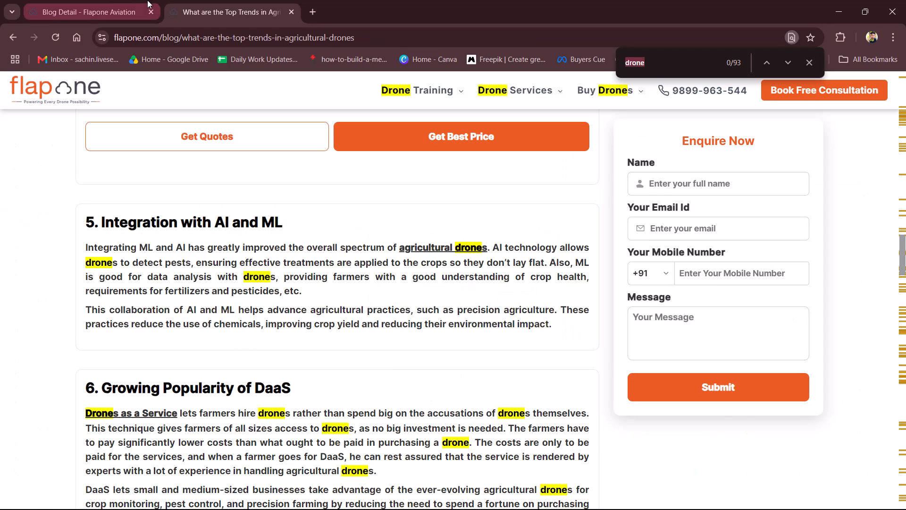
click(117, 0)
scroll(256, 210, down, 11)
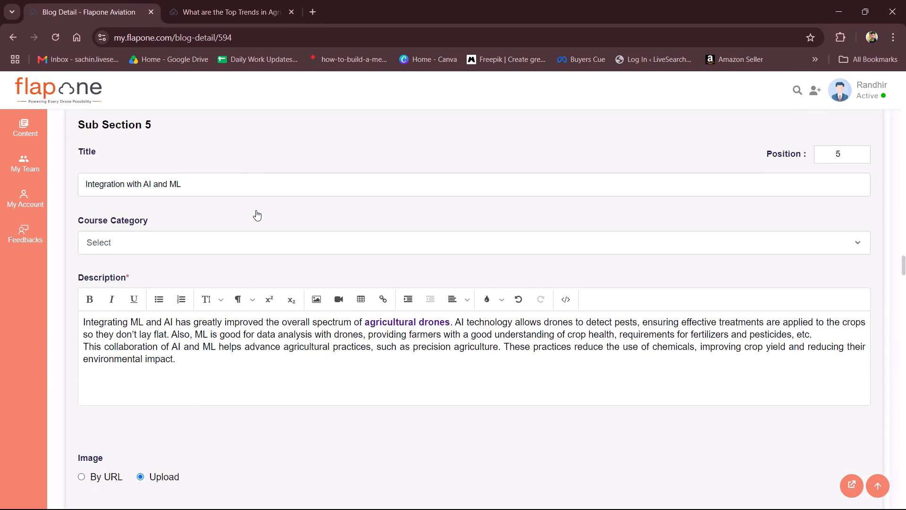
click(389, 301)
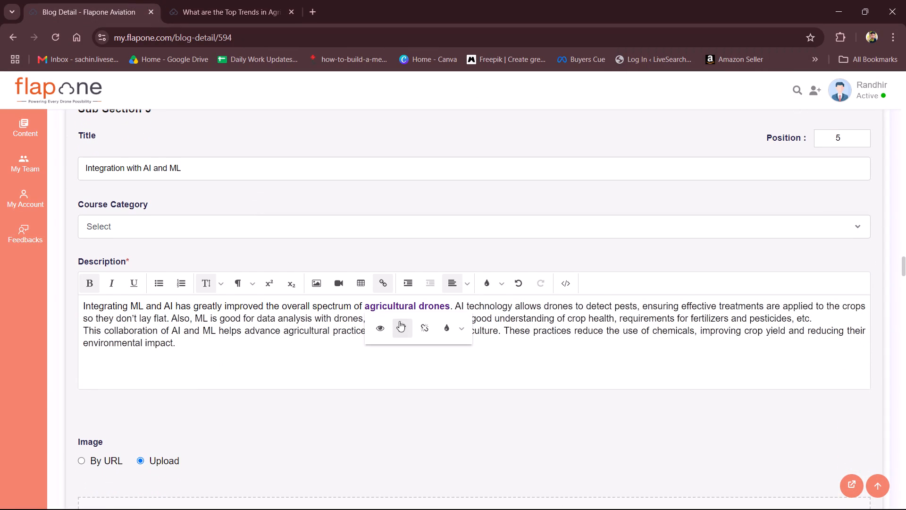
click(403, 327)
click(431, 361)
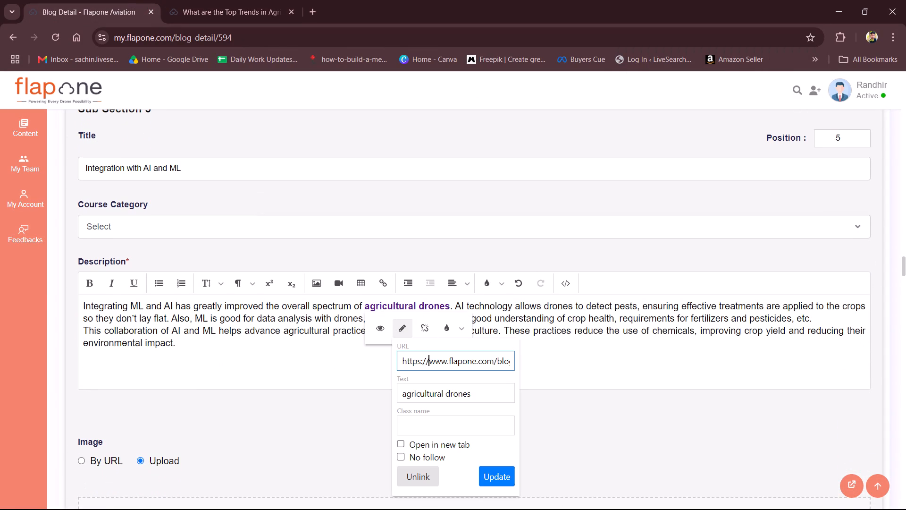
key(ctrl+a)
key(BackSpace)
key(ctrl+v)
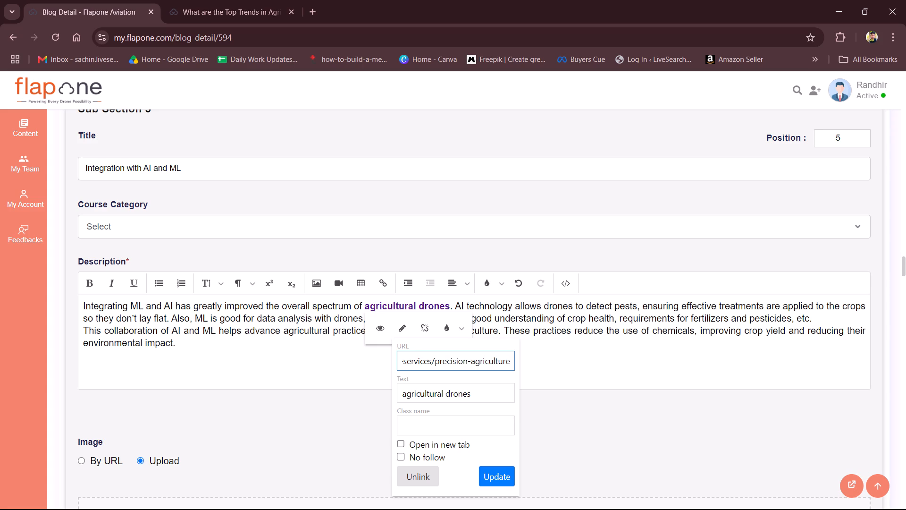
click(496, 475)
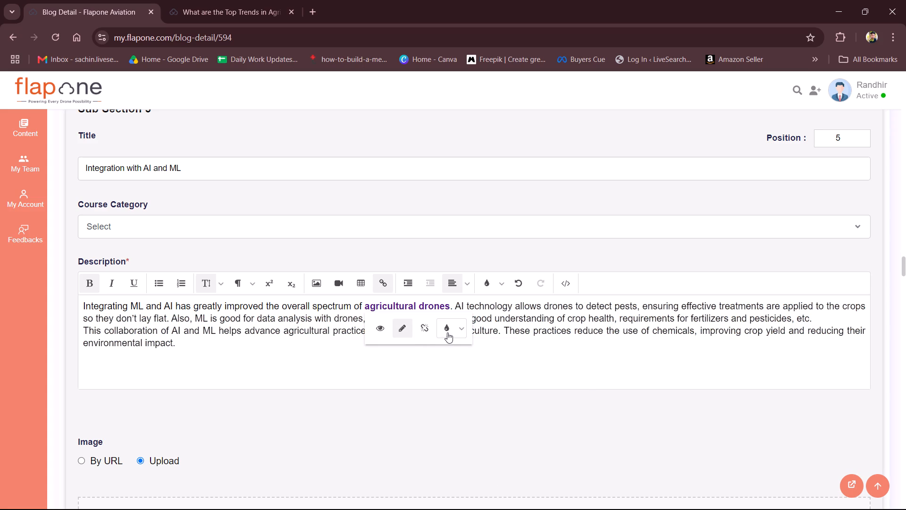
Set the text colour of the "agricultural drones" link in the Sub Section 5 description to blue.
click(447, 332)
click(529, 360)
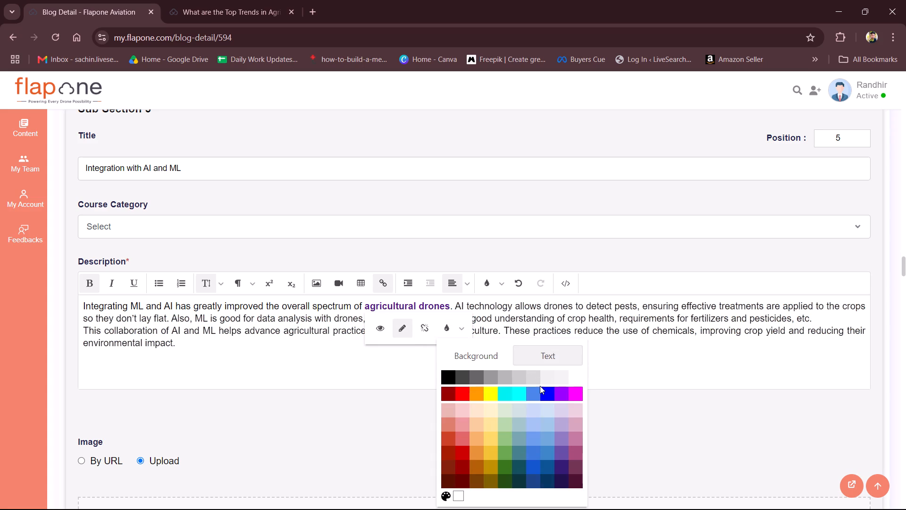
click(545, 394)
click(470, 377)
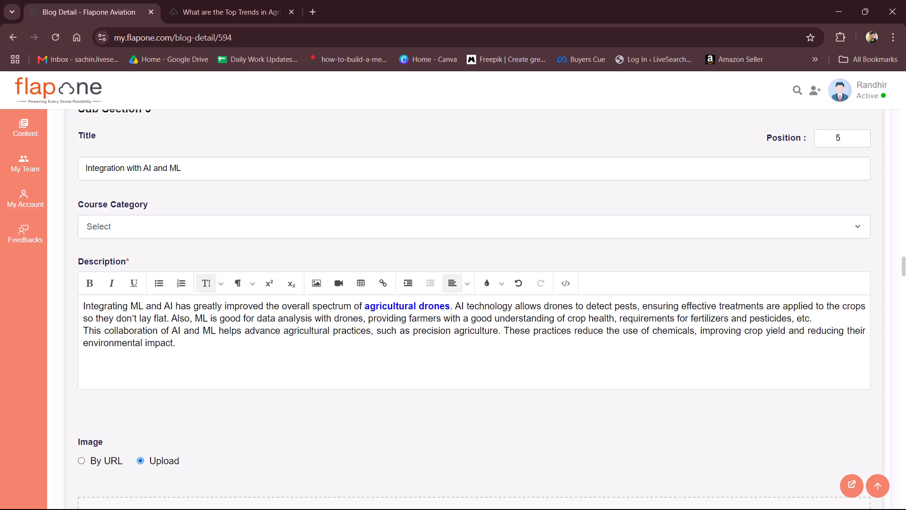
Remove the link and bold formatting from "Drones as a Service" in the Sub Section 6 description.
key(alt+Tab)
key(alt+Tab)
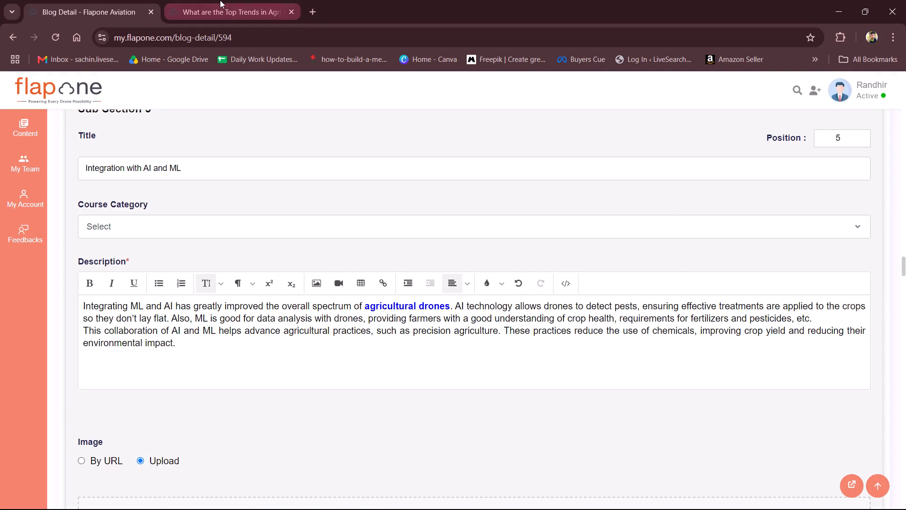
click(226, 0)
scroll(271, 280, down, 2)
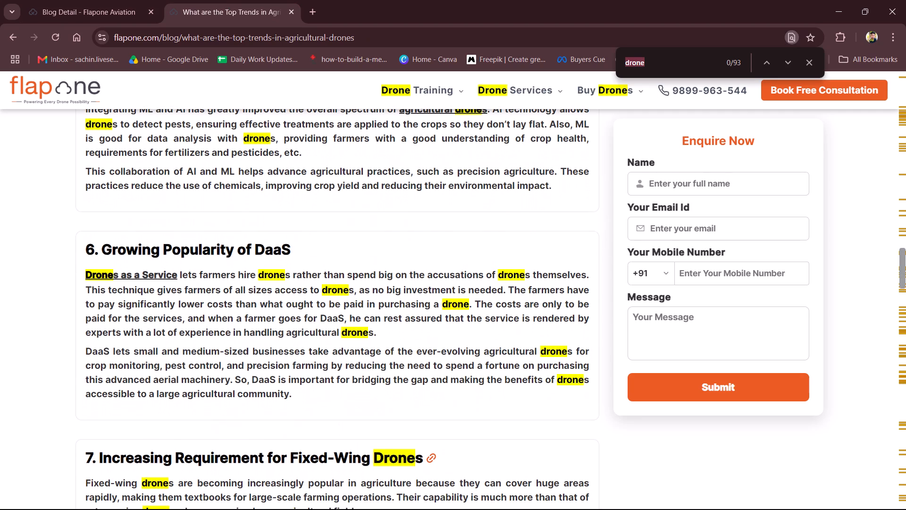
key(alt+Tab)
click(58, 0)
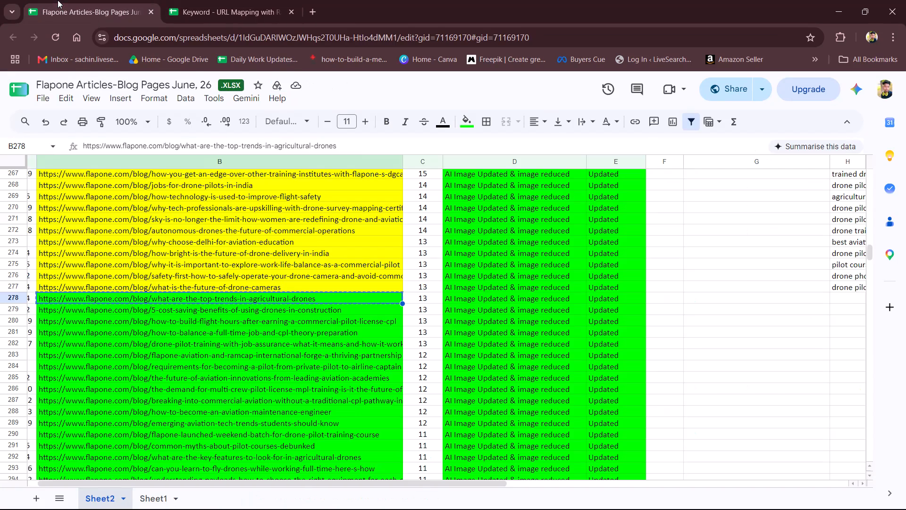
key(alt+Tab)
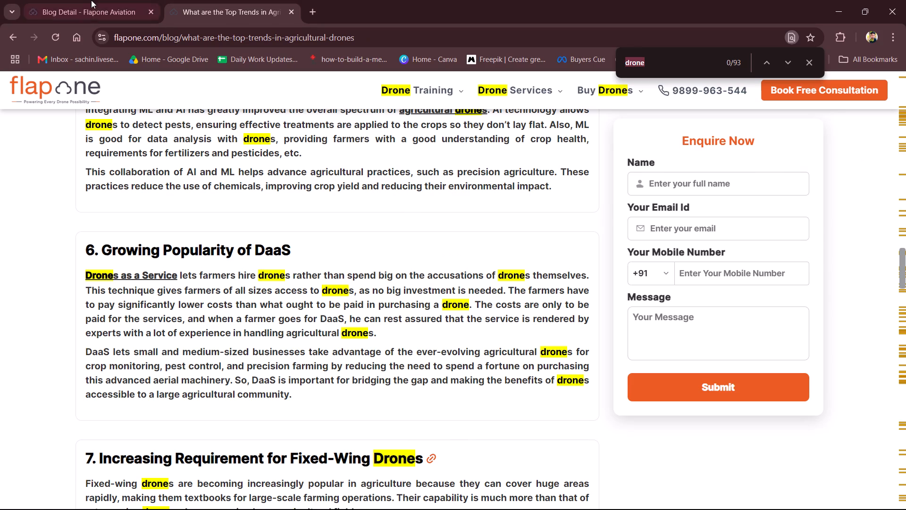
click(90, 0)
scroll(219, 359, down, 9)
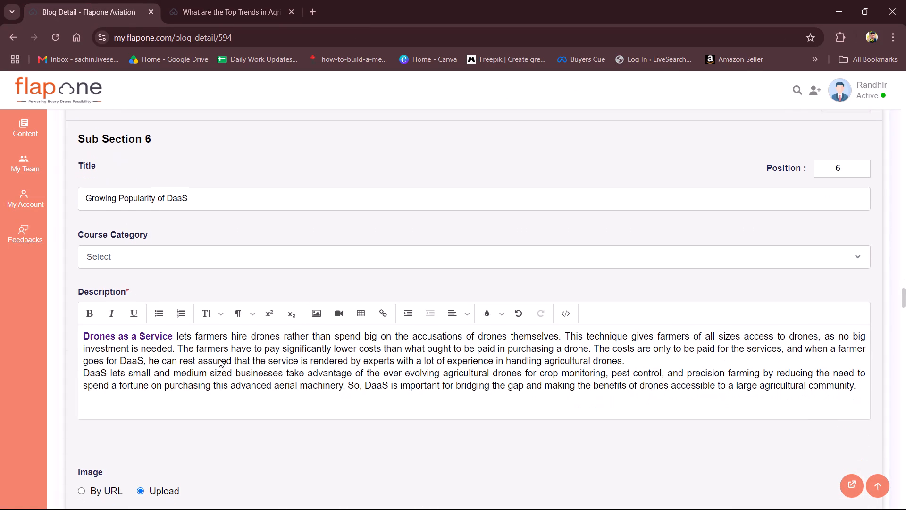
click(154, 334)
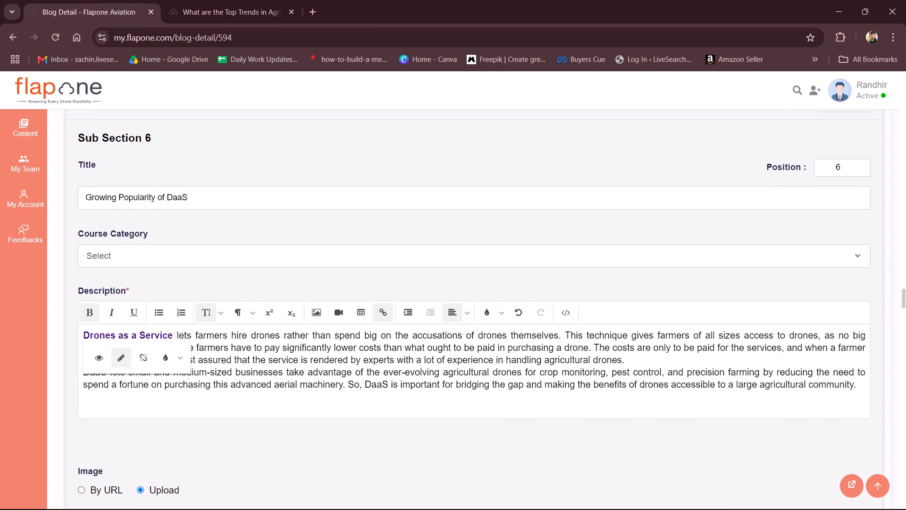
click(134, 360)
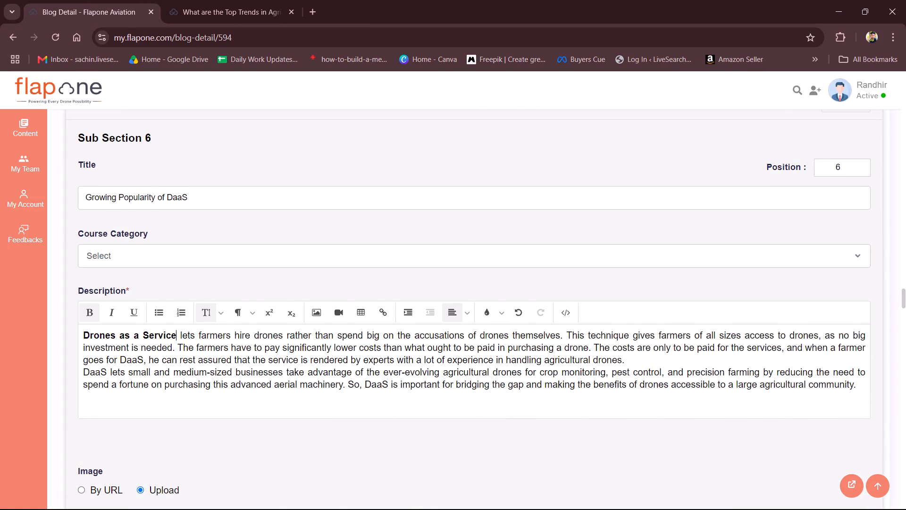
key(ctrl+shift+Left)
key(ctrl+shift+Left)
key(ctrl+shift+Left)
key(ctrl+shift+Left)
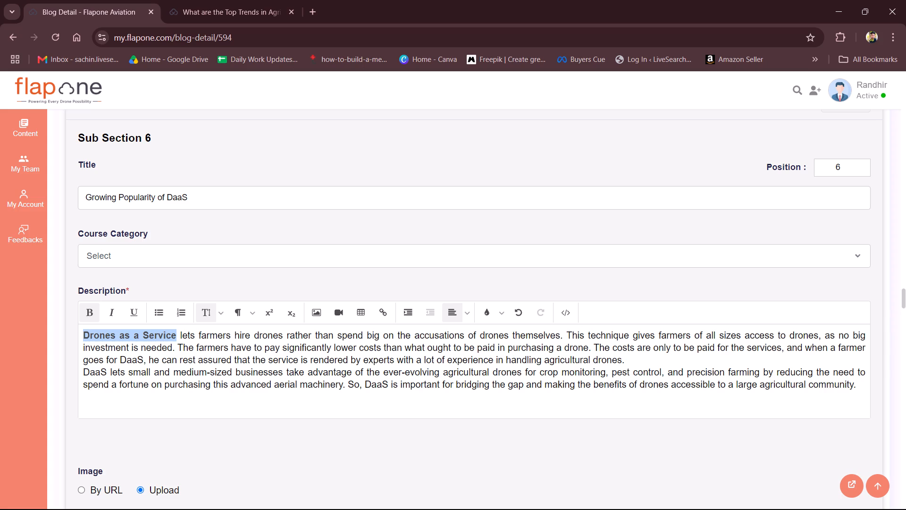
key(ctrl+b)
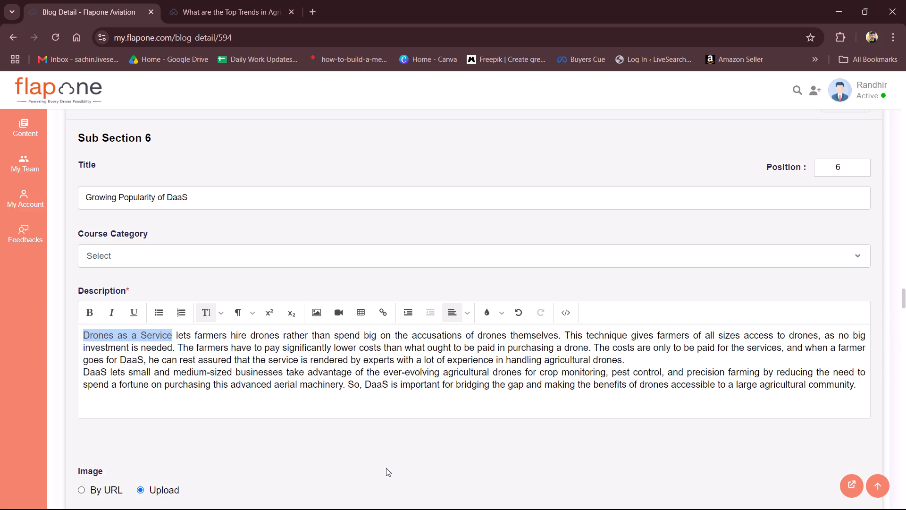
click(386, 467)
Examine the remaining sections, from Sub Section 7 to the closing words, for internal links in the editor and live post.
scroll(386, 467, down, 6)
scroll(274, 407, down, 4)
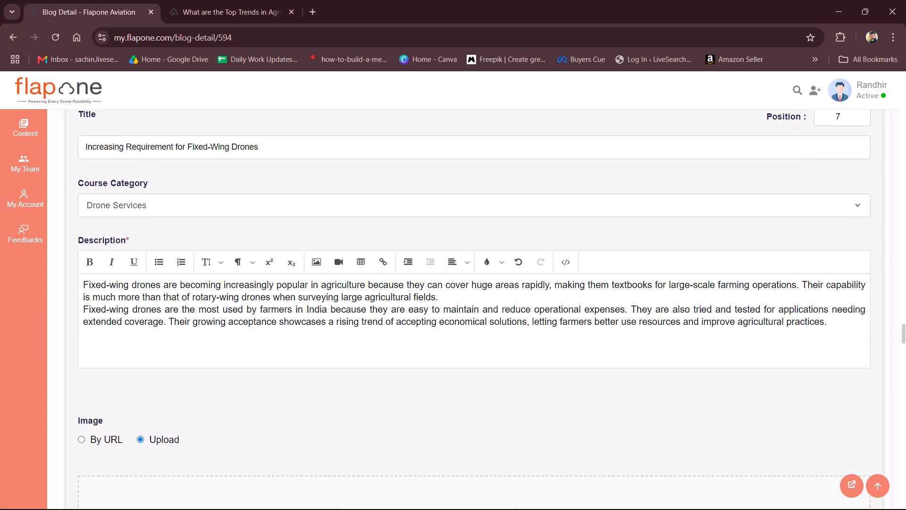
scroll(268, 322, down, 3)
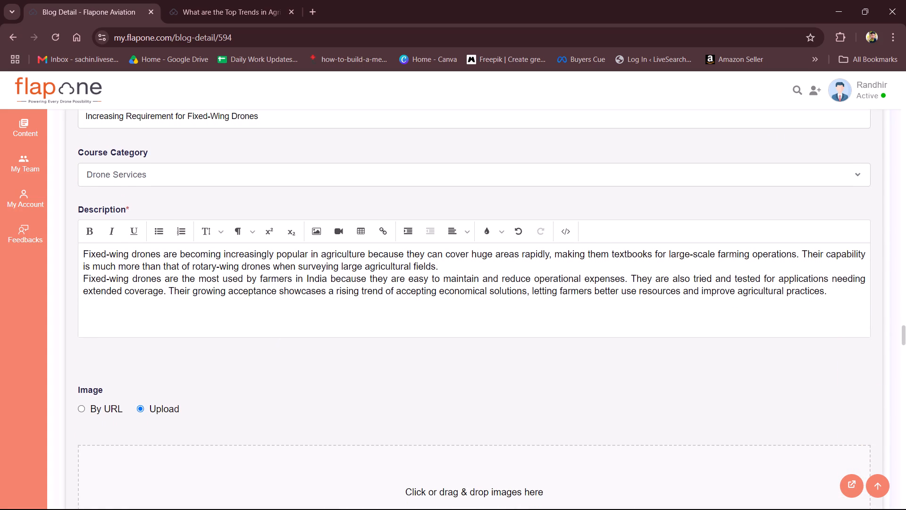
scroll(268, 322, down, 6)
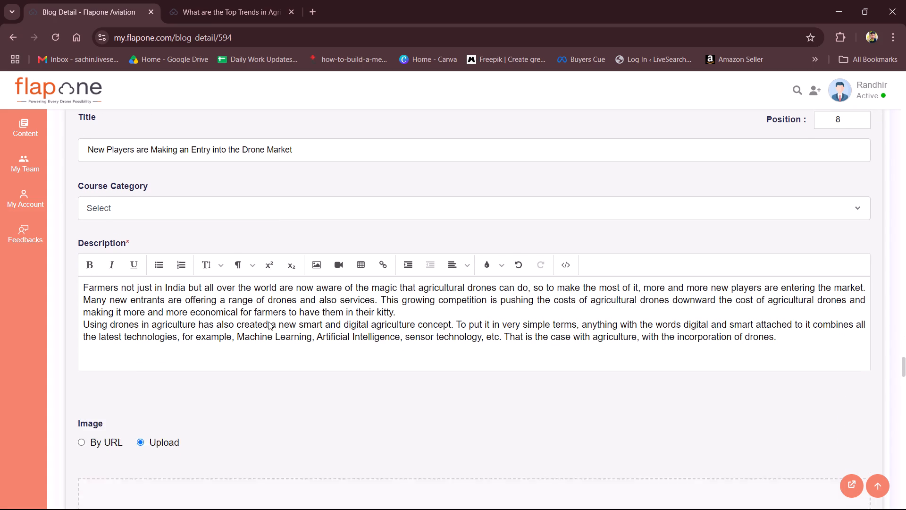
scroll(268, 322, down, 1)
click(268, 322)
click(211, 0)
scroll(203, 336, down, 5)
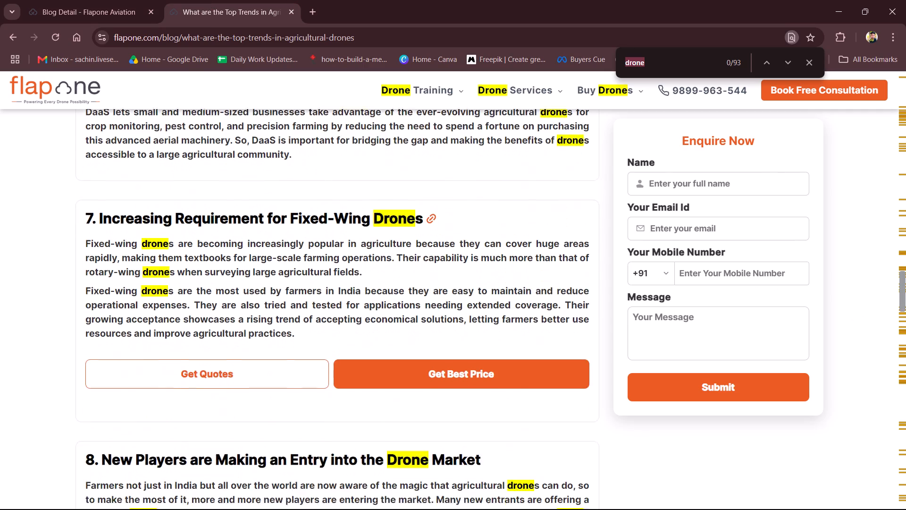
scroll(203, 336, down, 7)
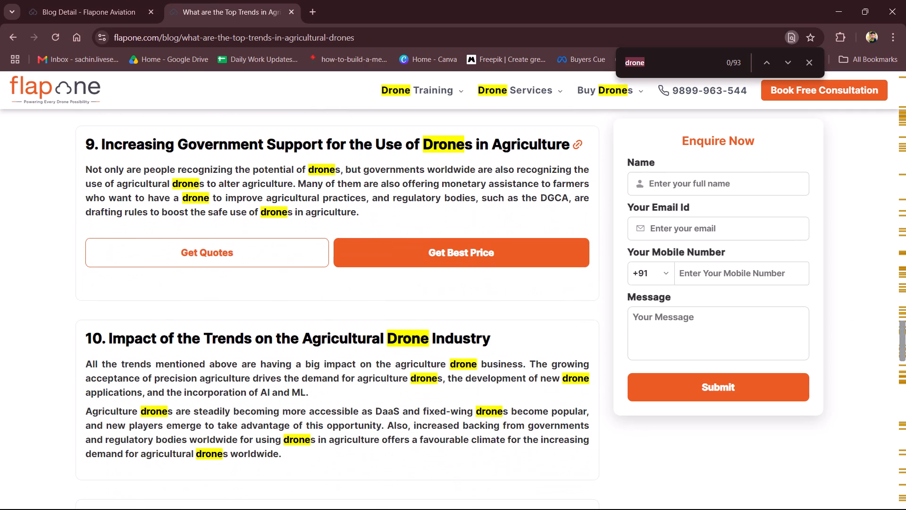
scroll(203, 336, down, 7)
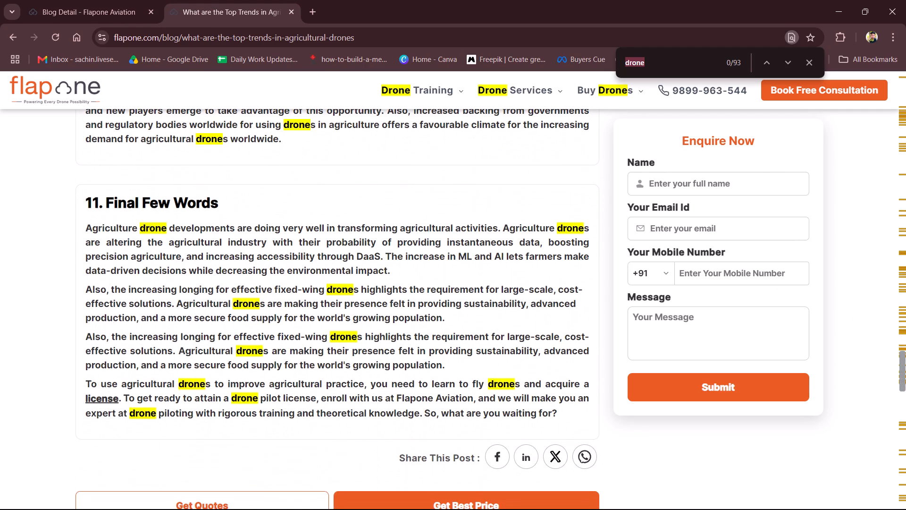
scroll(266, 455, down, 3)
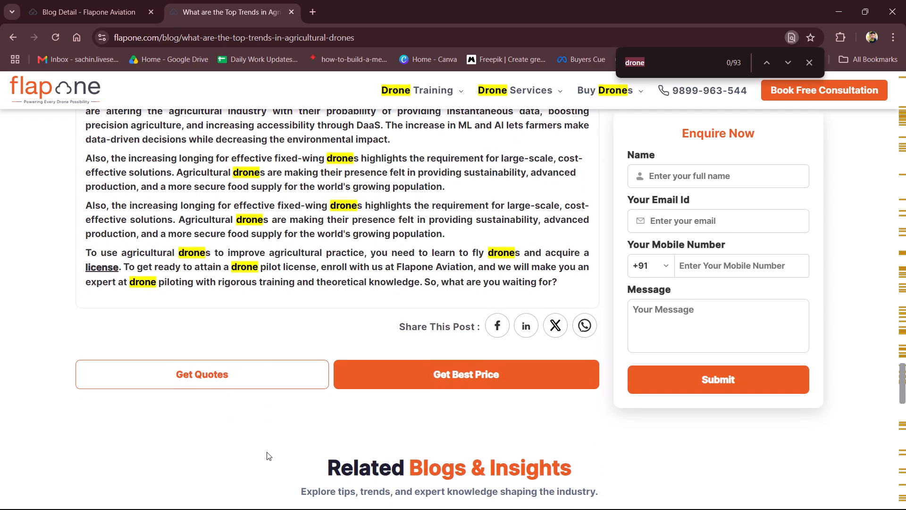
Save the edited agricultural drones trends blog post.
click(132, 0)
scroll(280, 448, down, 20)
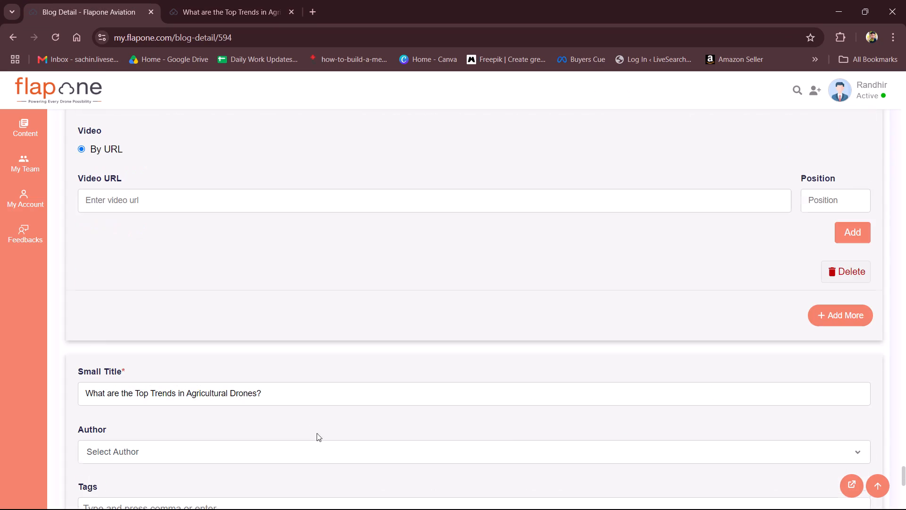
scroll(317, 433, down, 1)
click(482, 484)
Reload the live agricultural drones trends post and copy the linked keyword "agricultural drone" from its introduction.
click(261, 0)
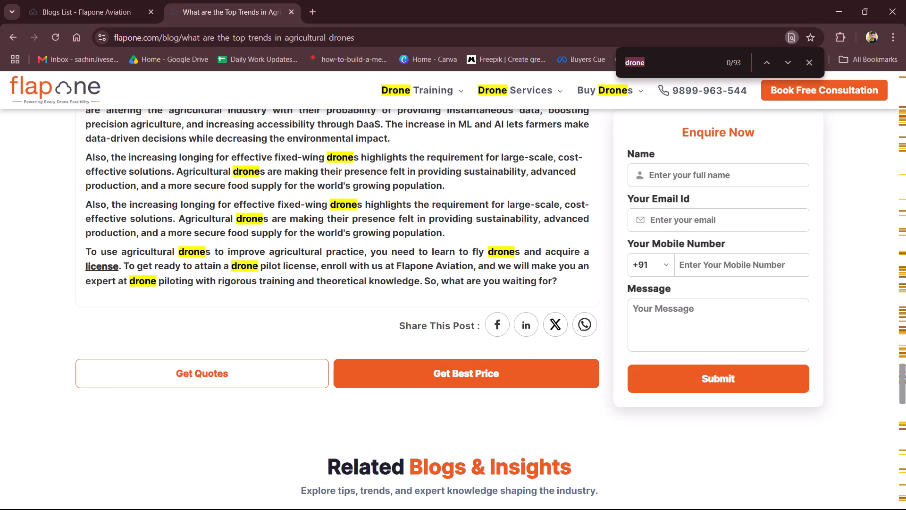
scroll(213, 177, up, 8)
scroll(213, 177, up, 15)
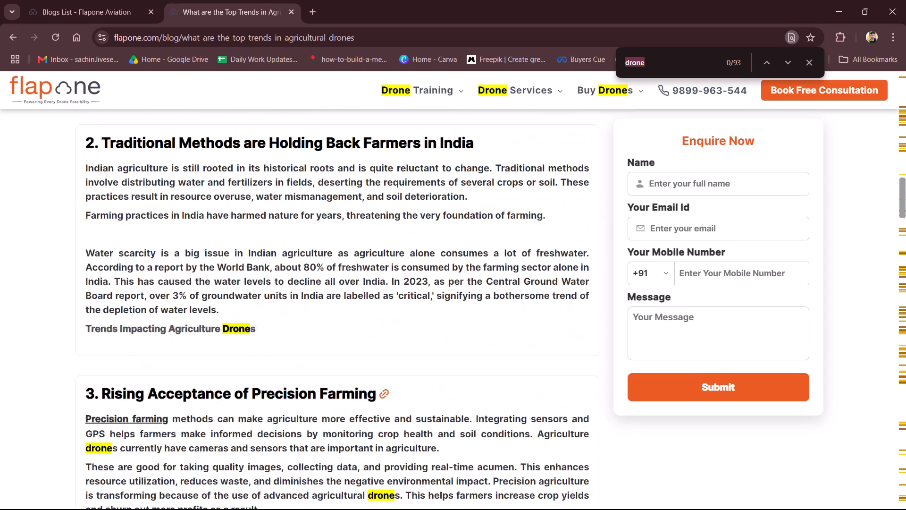
scroll(213, 177, up, 11)
key(ctrl+r)
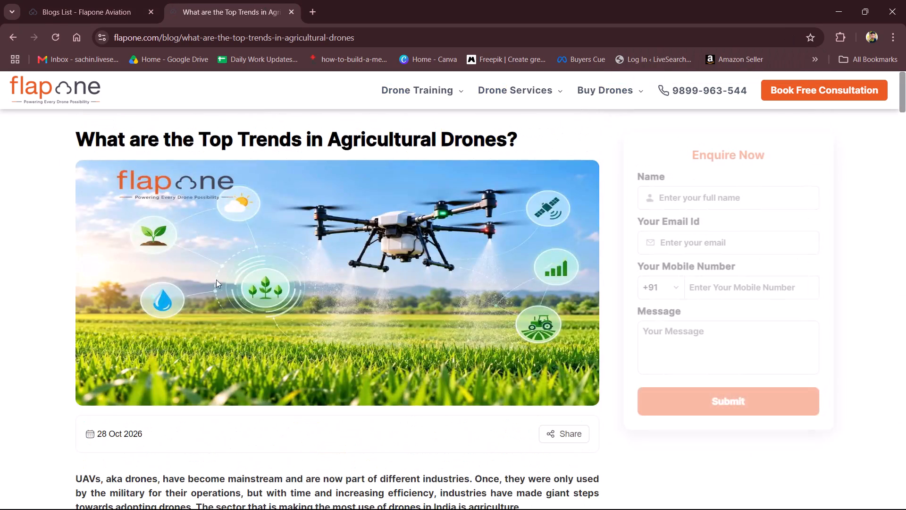
scroll(215, 288, up, 1)
scroll(215, 288, down, 3)
scroll(215, 288, up, 1)
scroll(215, 288, down, 3)
drag(162, 282, 80, 277)
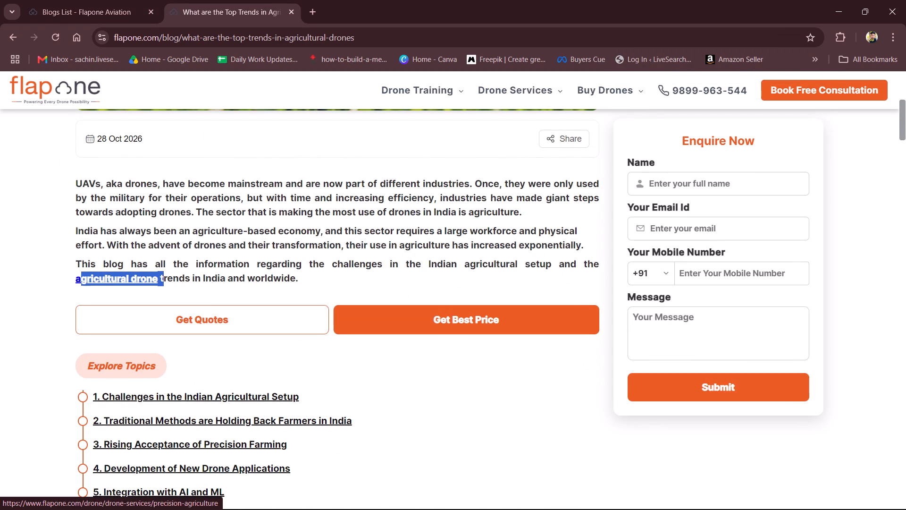
drag(80, 277, 59, 276)
key(ctrl+c)
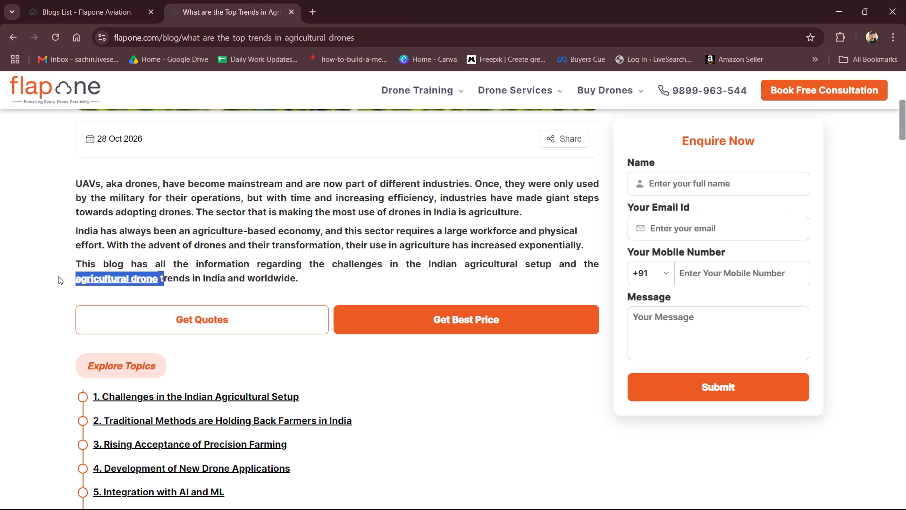
Switch to the spreadsheet and fill the agricultural drones trends URL cell in row 278 with yellow.
key(alt+Tab)
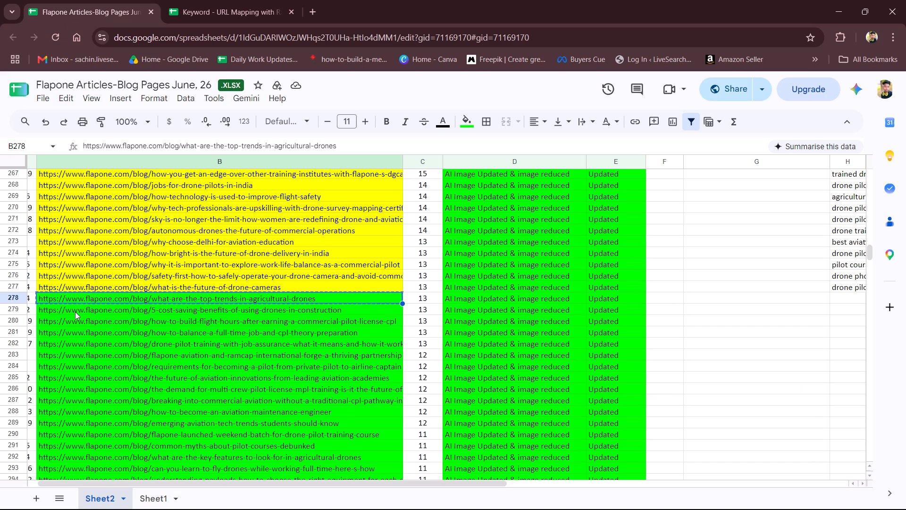
click(461, 119)
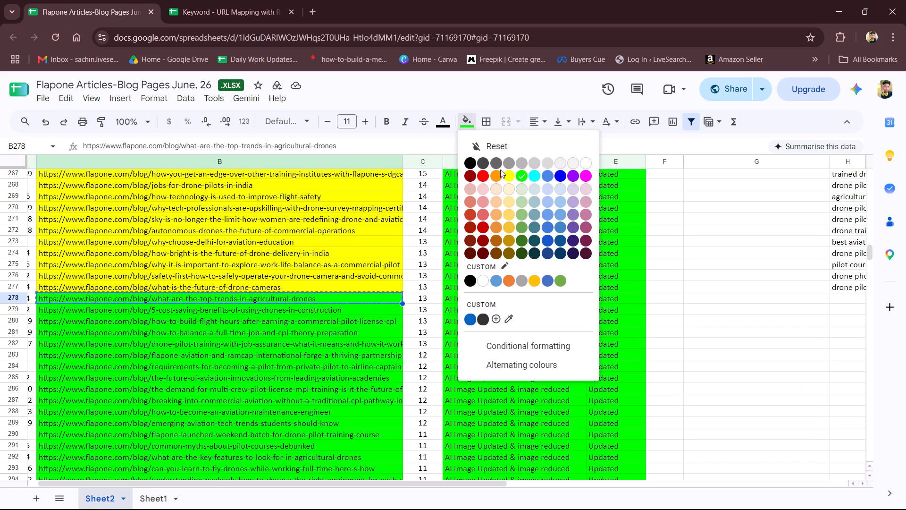
click(504, 177)
Enter the keyword "agricultural drone" followed by a comma in column H of row 278.
click(839, 297)
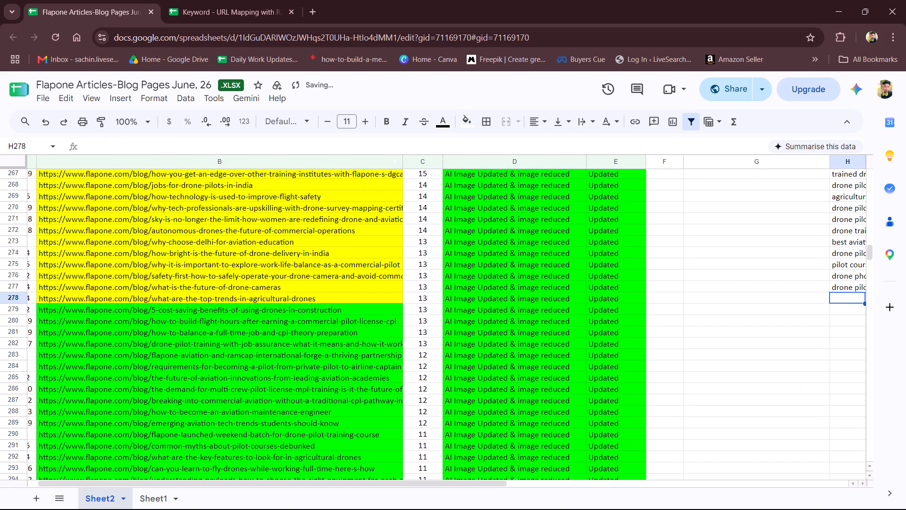
click(211, 147)
key(ctrl+v)
key(BackSpace)
key(BackSpace)
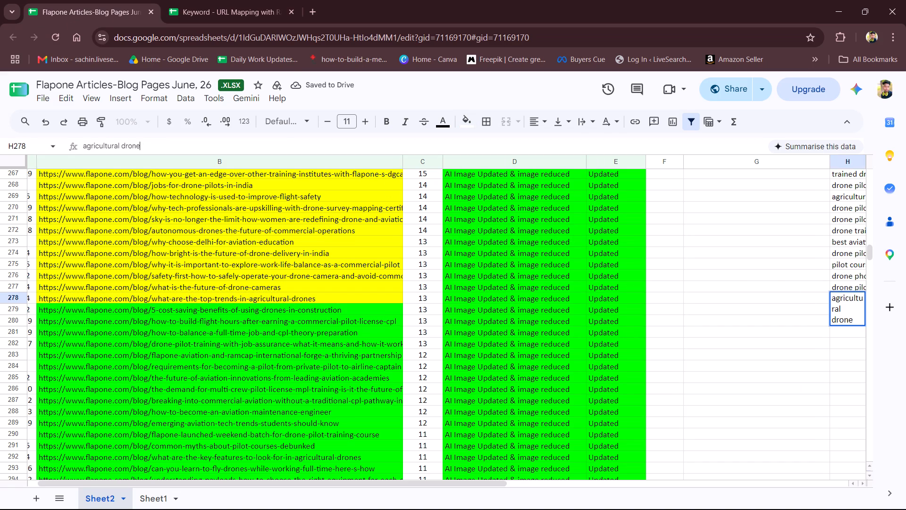
text(,)
key(space)
Examine the rest of the live agricultural drones trends post for further linked keywords.
key(alt+Tab)
scroll(215, 290, down, 4)
scroll(228, 312, up, 1)
scroll(228, 313, down, 17)
scroll(243, 315, up, 2)
scroll(243, 316, down, 3)
scroll(243, 316, up, 1)
scroll(243, 316, down, 4)
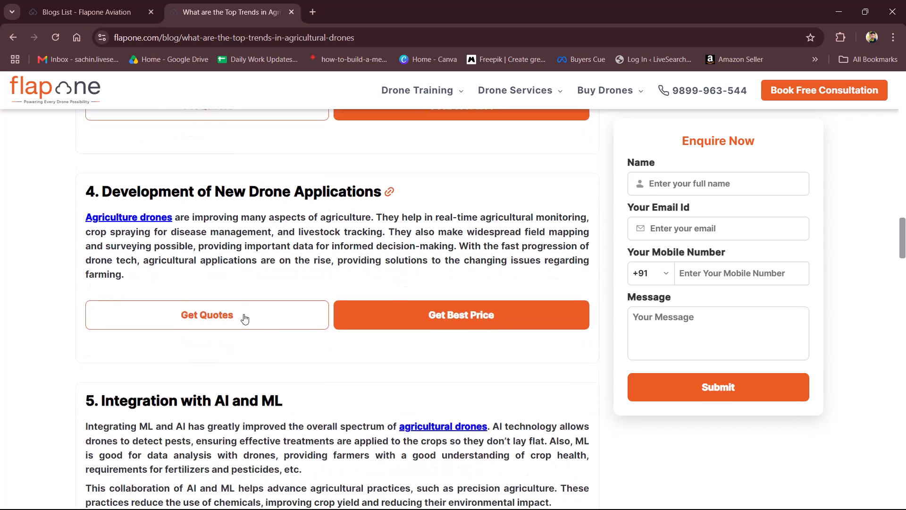
scroll(243, 314, down, 3)
scroll(243, 314, up, 1)
scroll(243, 314, down, 1)
scroll(254, 309, up, 6)
scroll(256, 306, down, 14)
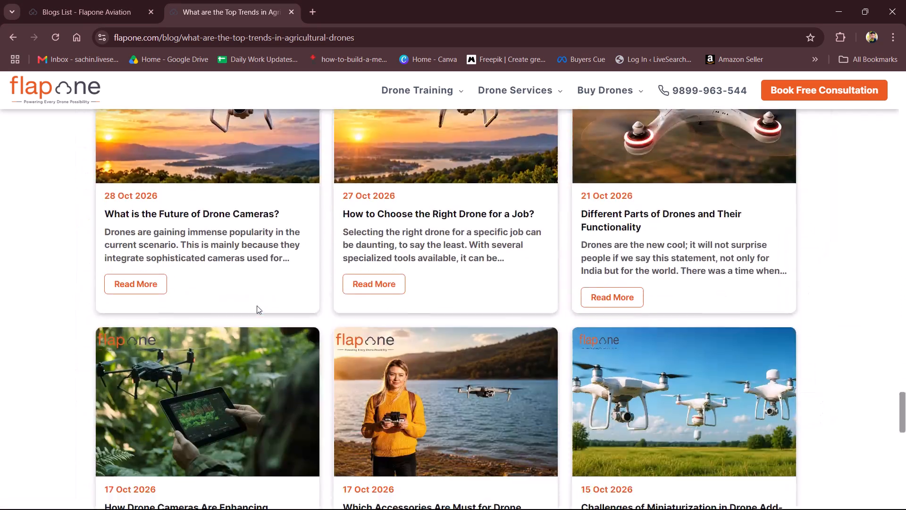
scroll(257, 306, down, 3)
Copy the "5-cost-saving-benefits-of-using-drones-in-construction" URL from row 279 of the spreadsheet and open that live post in the browser.
key(alt+Tab)
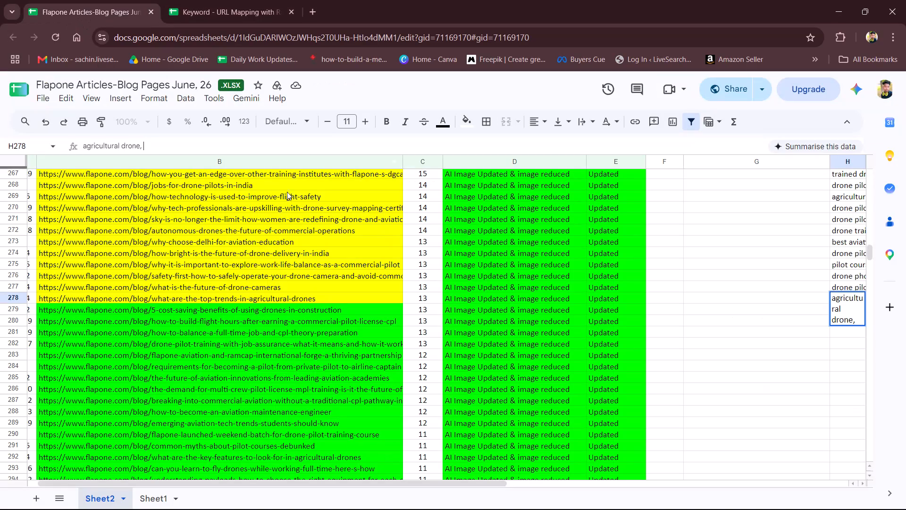
click(174, 316)
click(175, 311)
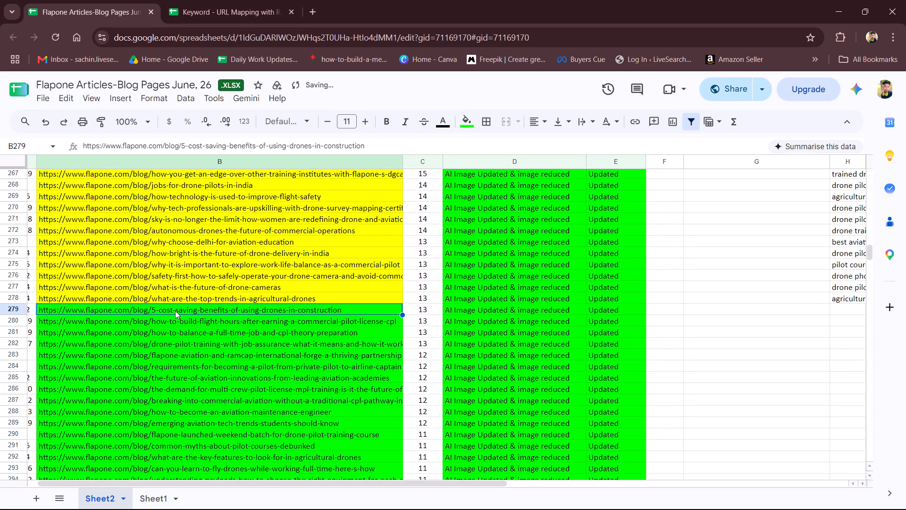
key(ctrl+c)
key(alt+Tab)
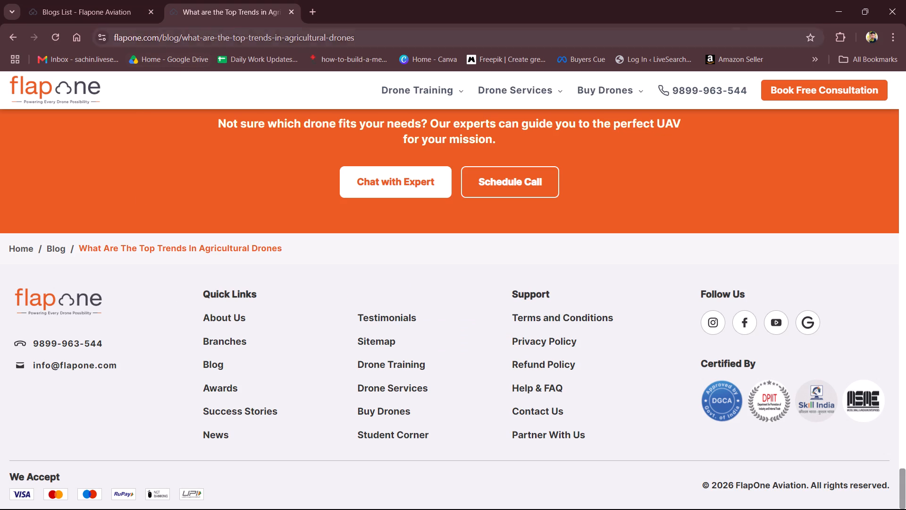
click(202, 40)
key(ctrl+v)
key(Return)
Find the construction drones post in the blog list by its URL and open it for editing.
click(24, 0)
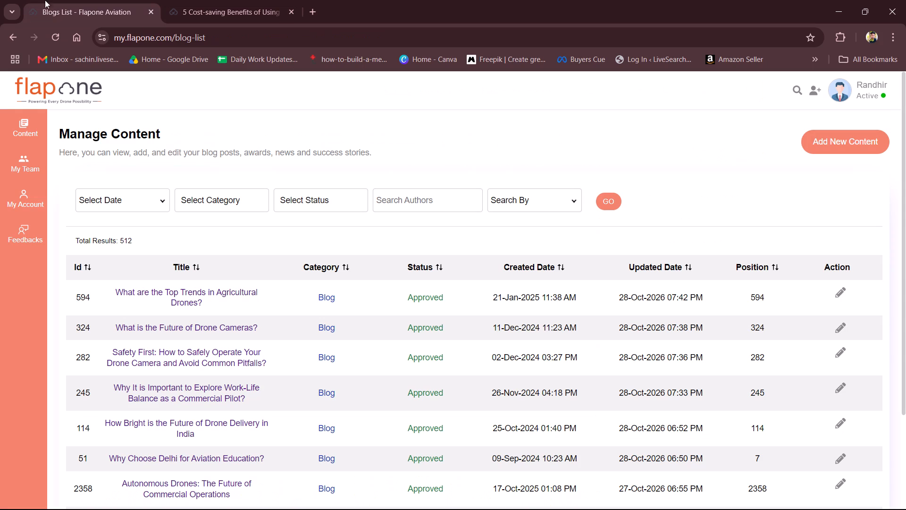
click(528, 203)
click(513, 246)
click(614, 201)
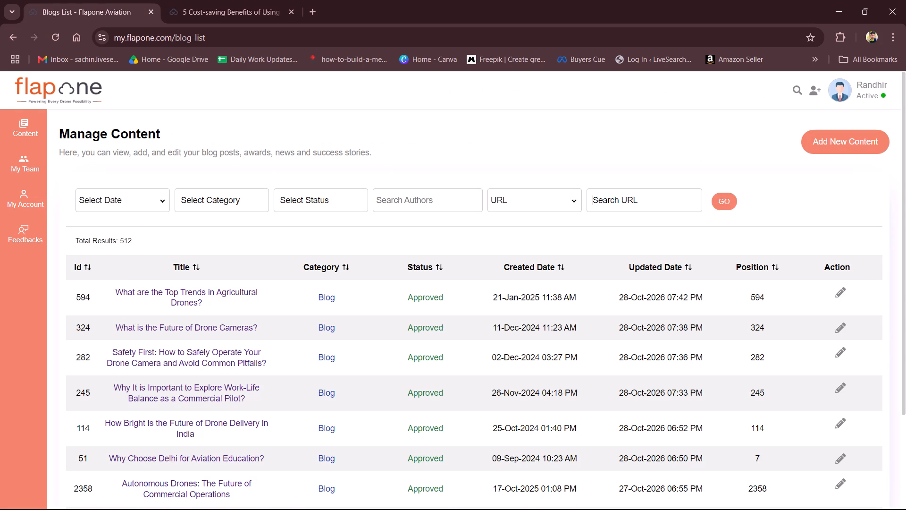
key(ctrl+v)
key(Tab)
key(Return)
click(843, 335)
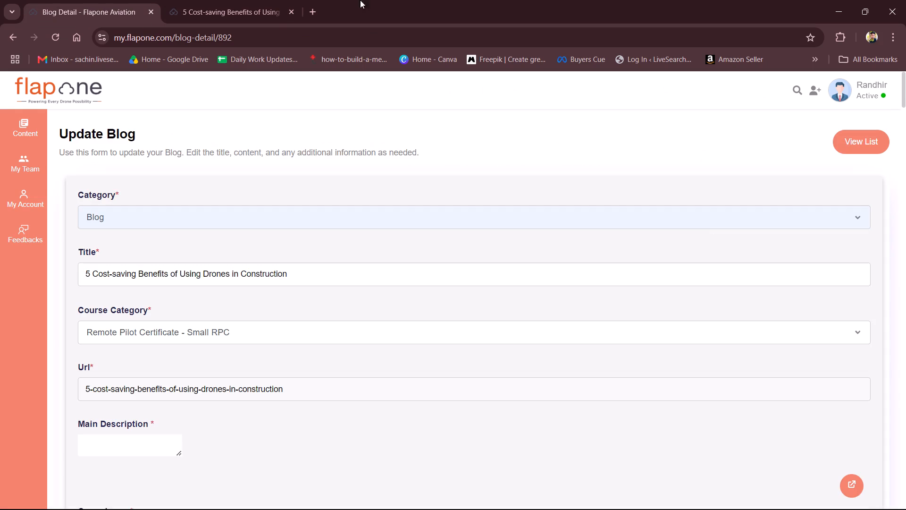
Examine the live construction drones post for internal links, from the introduction to the closing section, with "drone" highlighted.
click(249, 0)
key(ctrl+f)
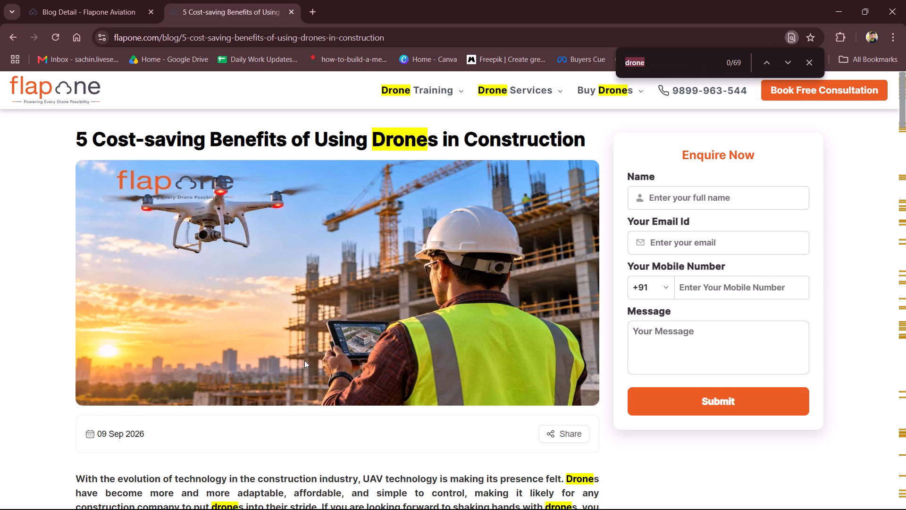
scroll(299, 387, down, 1)
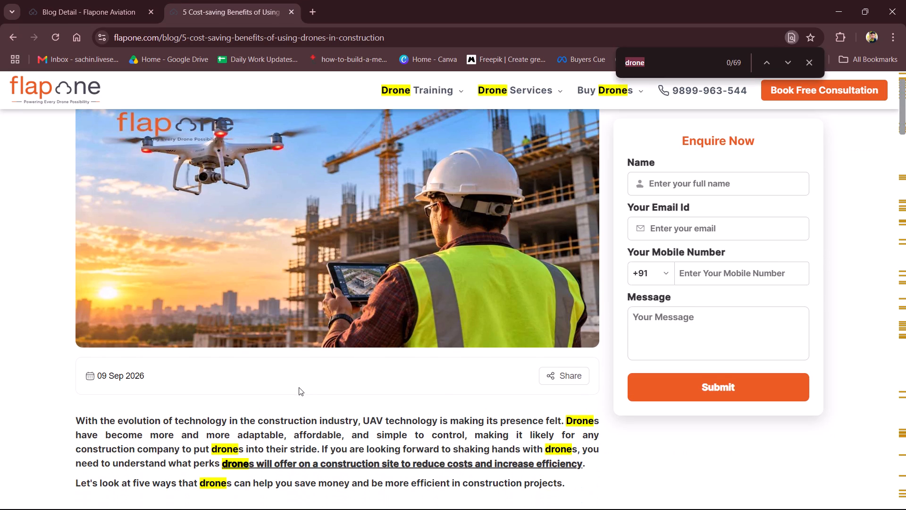
scroll(299, 387, down, 2)
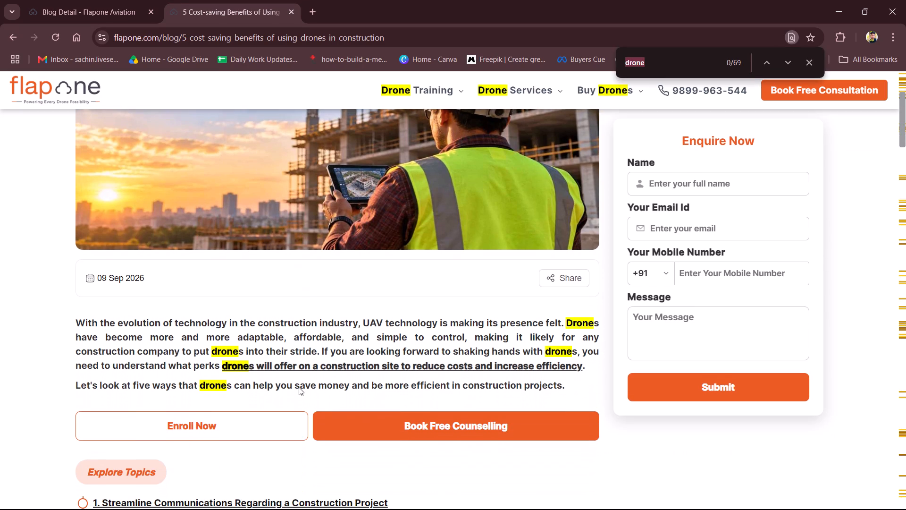
scroll(299, 387, down, 6)
scroll(299, 387, up, 1)
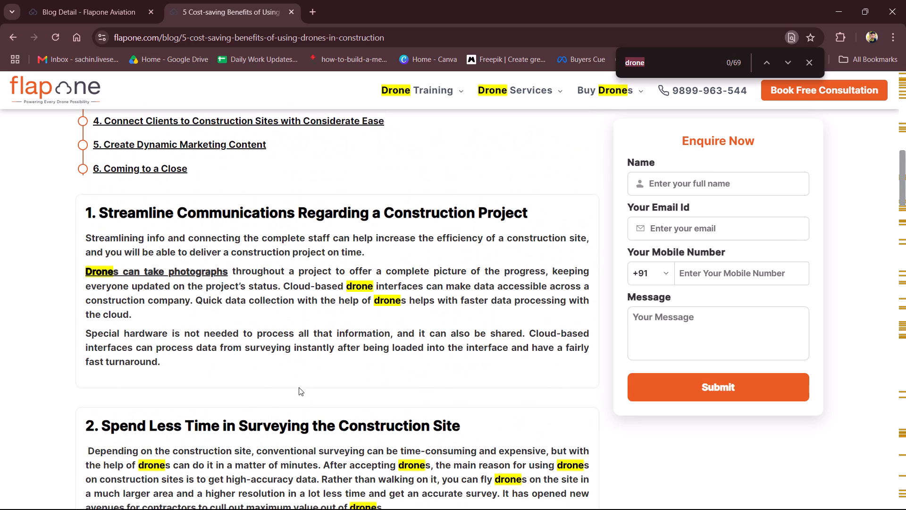
scroll(299, 387, up, 3)
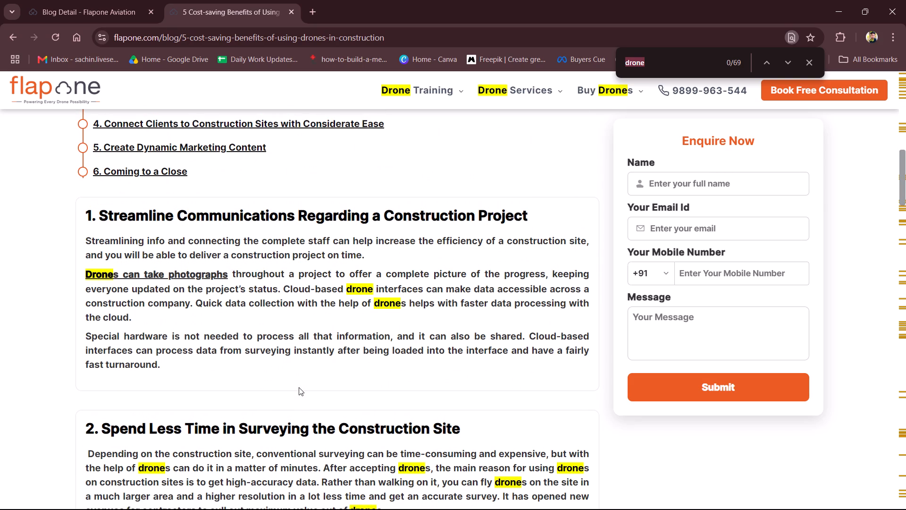
scroll(299, 387, down, 5)
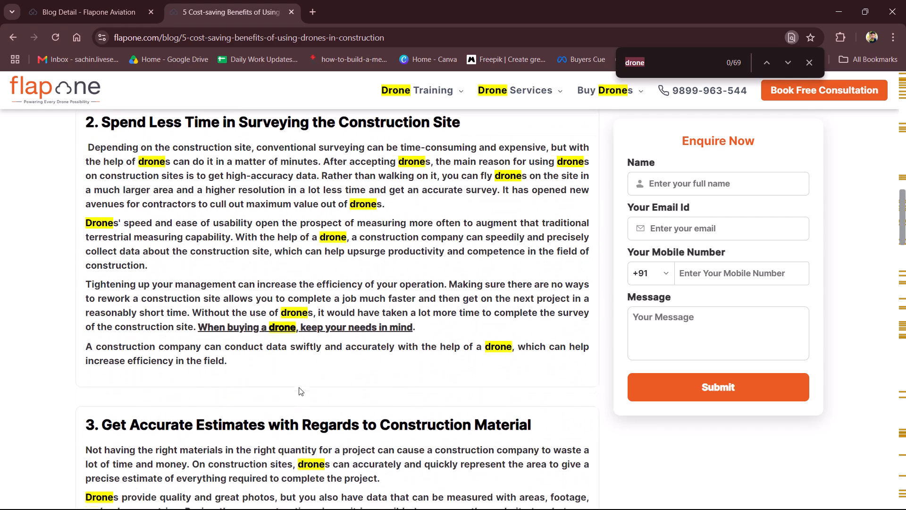
scroll(299, 387, down, 5)
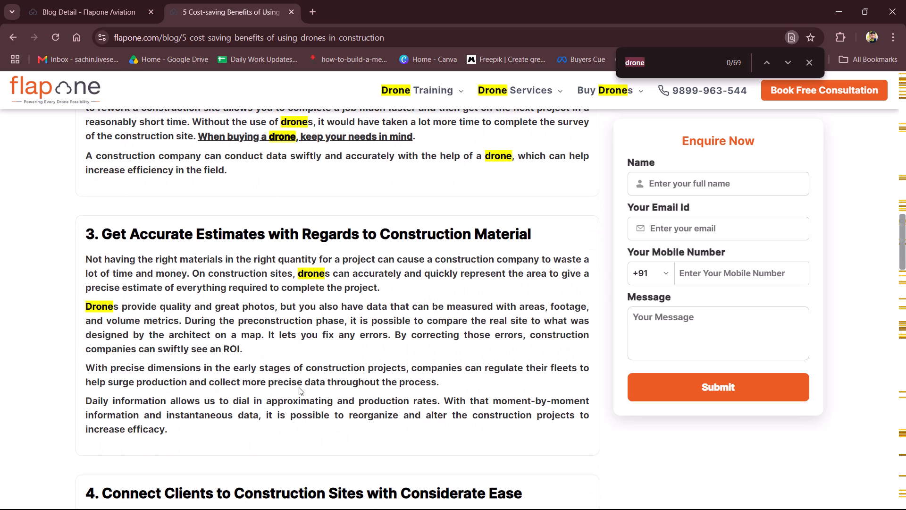
scroll(299, 387, down, 4)
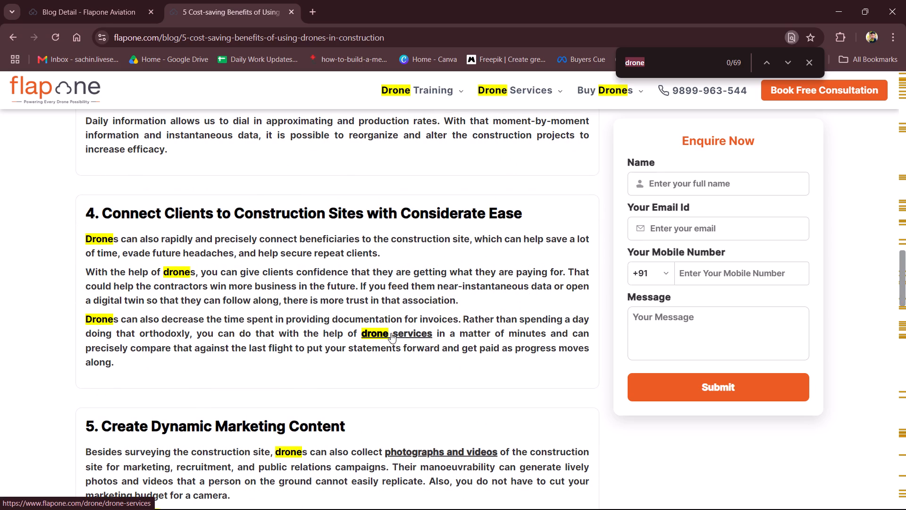
scroll(391, 333, down, 8)
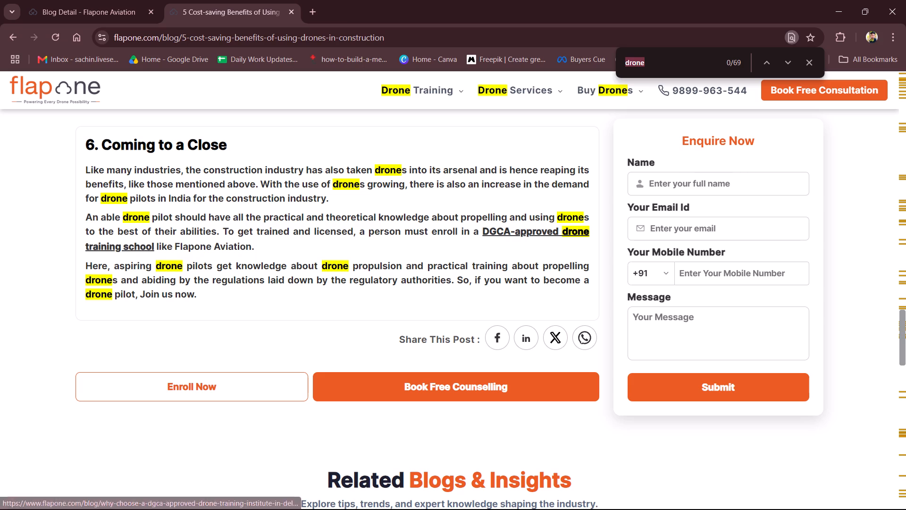
scroll(226, 274, up, 4)
scroll(226, 274, right, 1)
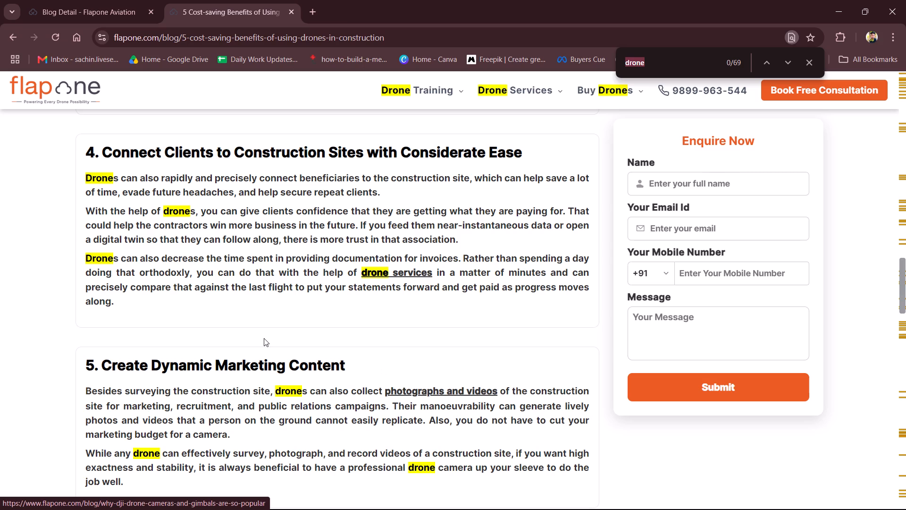
scroll(264, 333, up, 14)
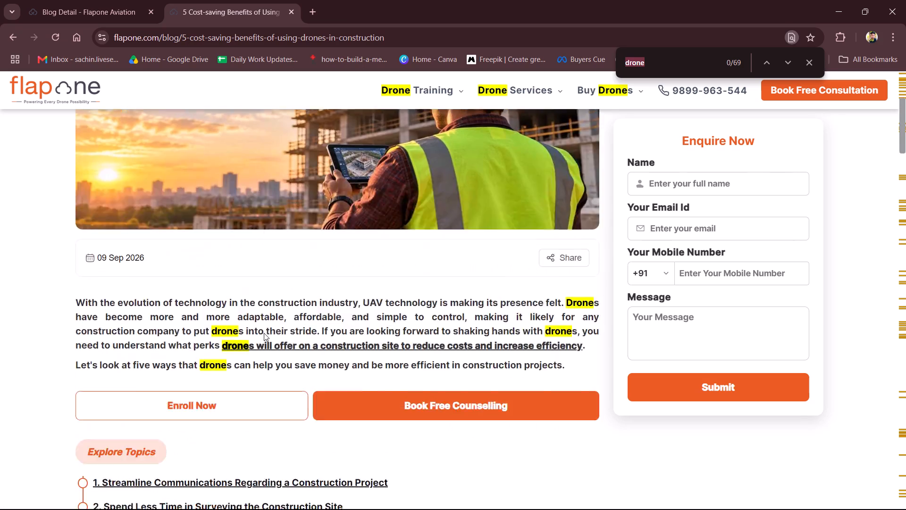
scroll(264, 333, up, 4)
scroll(264, 333, down, 3)
Remove the link and bold formatting from "drones will offer on a construction site to reduce costs and increase efficiency" in the Main Description.
click(91, 0)
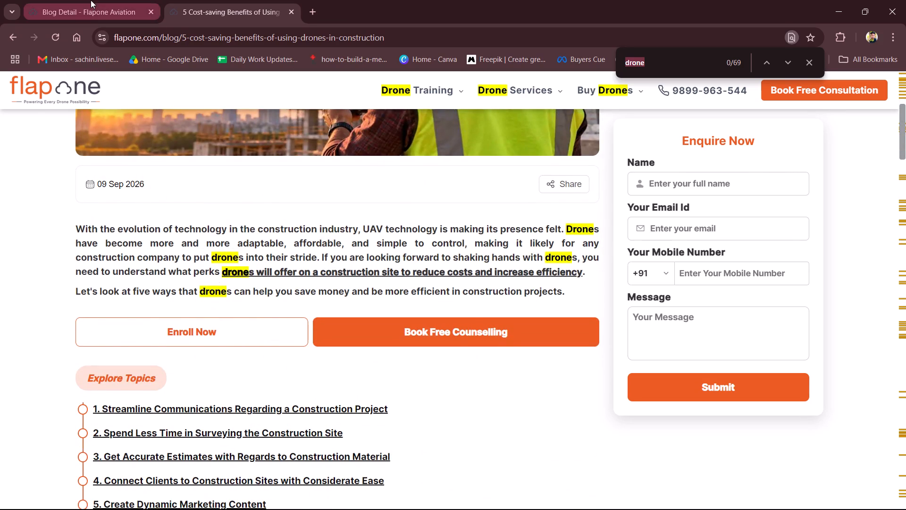
scroll(358, 340, down, 3)
click(348, 315)
click(345, 323)
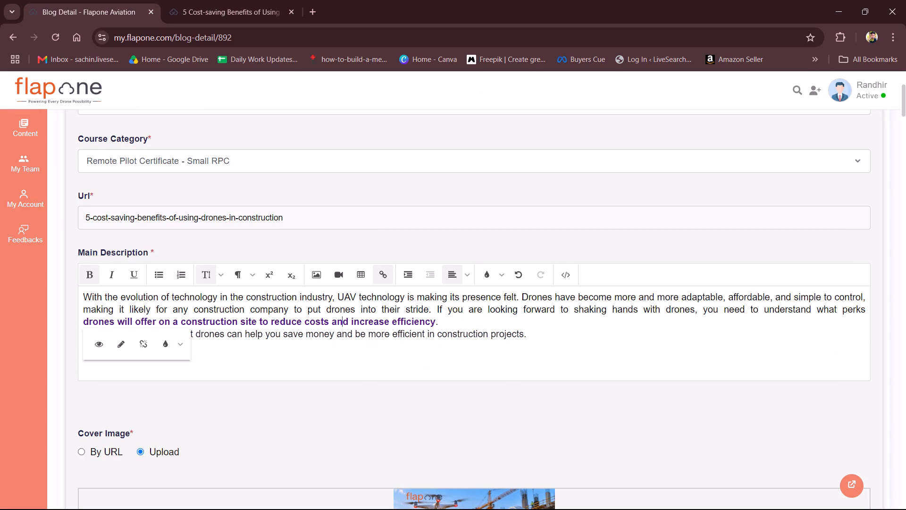
click(142, 344)
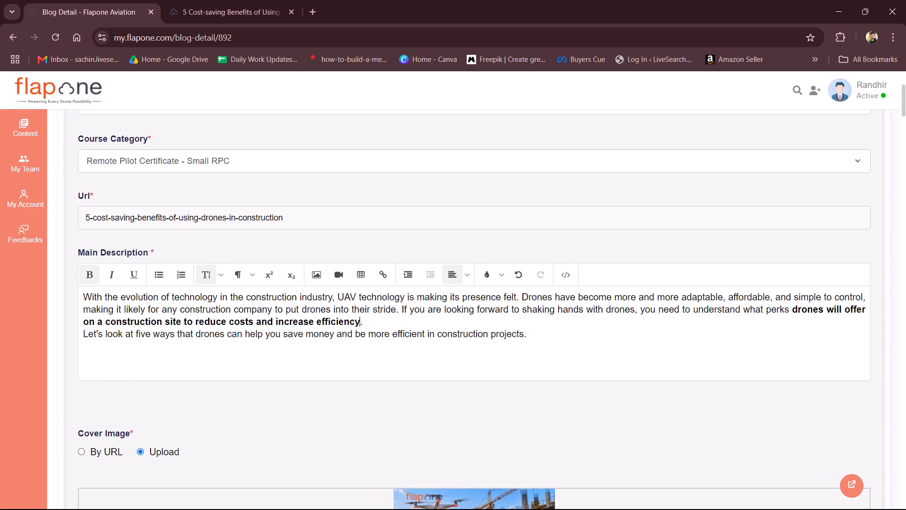
key(ctrl+shift+Left)
key(ctrl+shift+Left)
key(ctrl+shift+Left)
key(ctrl+shift+Left)
key(ctrl+shift+Left)
key(ctrl+shift+Left)
key(ctrl+shift+Left)
key(ctrl+shift+Left)
key(ctrl+shift+Left)
key(ctrl+shift+Left)
key(ctrl+shift+Left)
key(ctrl+shift+Left)
key(ctrl+shift+Left)
key(ctrl+shift+Left)
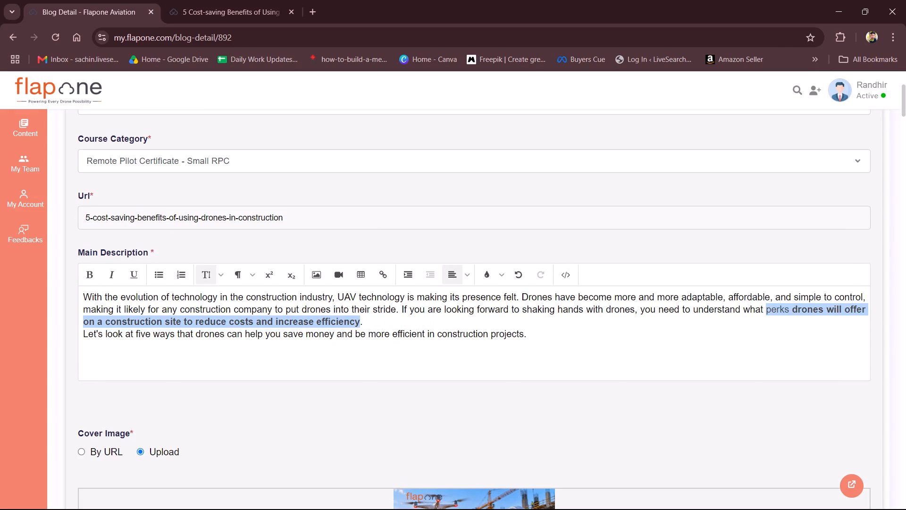
key(ctrl+shift+Right)
key(ctrl+b)
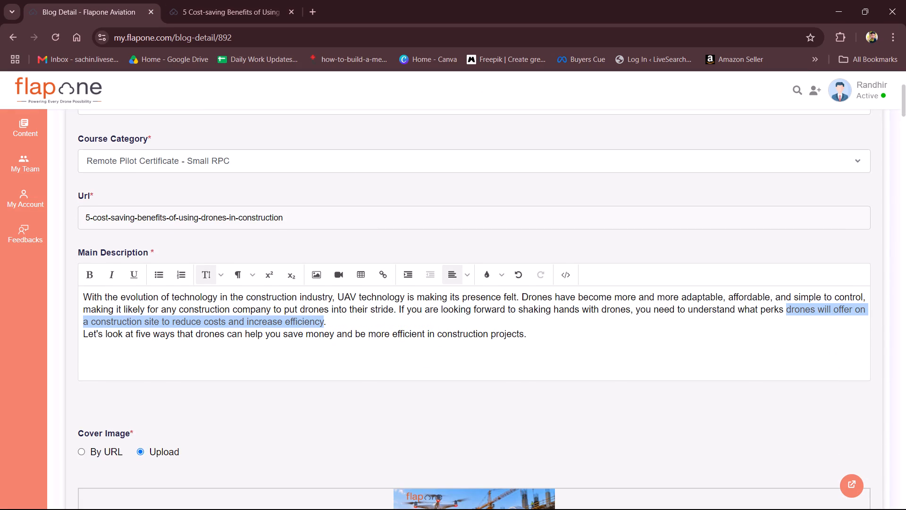
click(192, 422)
Remove the link and bold formatting from "Drones can take photographs" in the description about streamlining construction communications.
scroll(293, 386, down, 11)
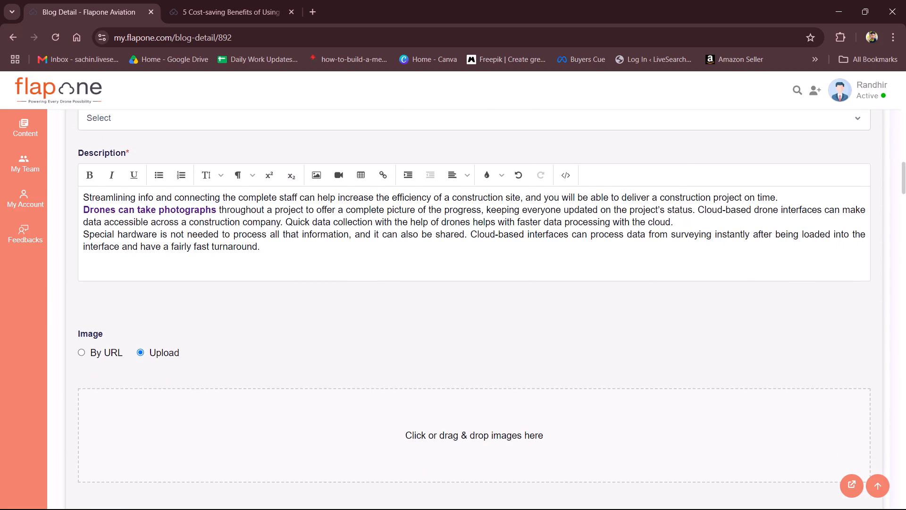
click(101, 209)
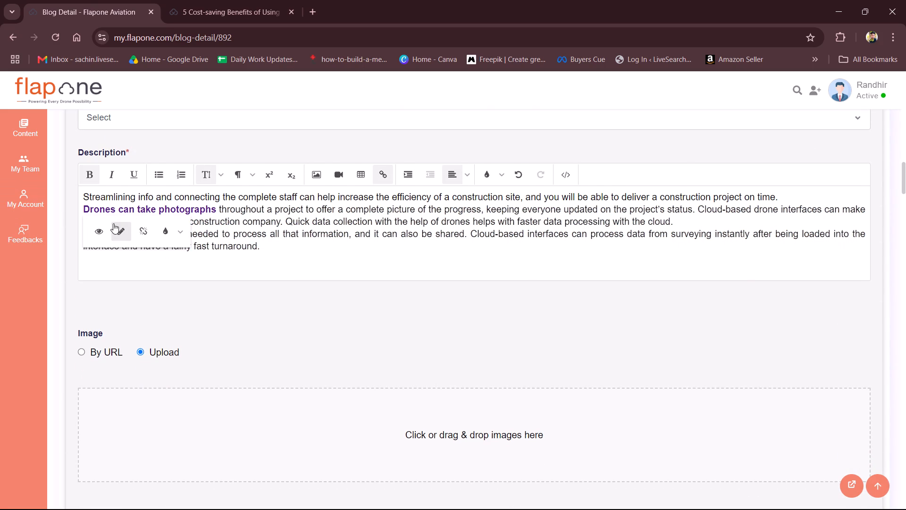
click(119, 236)
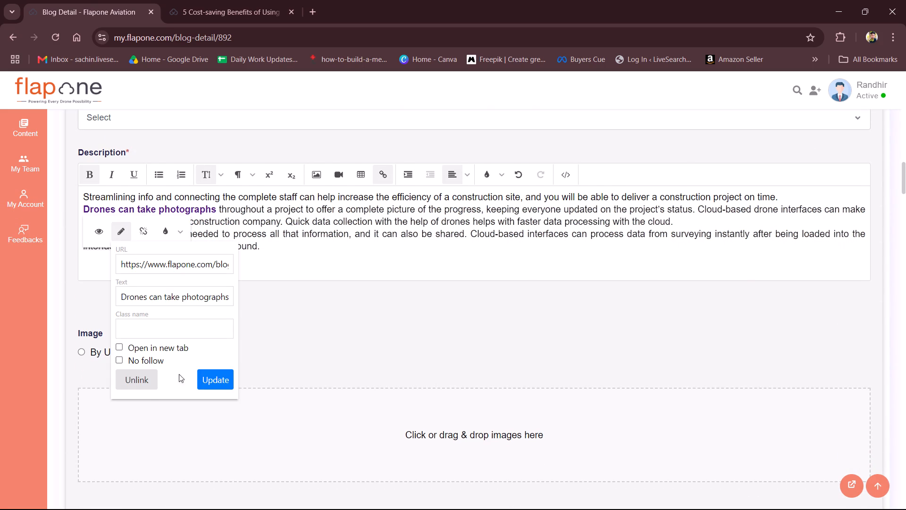
click(143, 380)
key(ctrl+shift+Left)
key(ctrl+shift+Left)
key(ctrl+shift+Left)
key(ctrl+shift+Left)
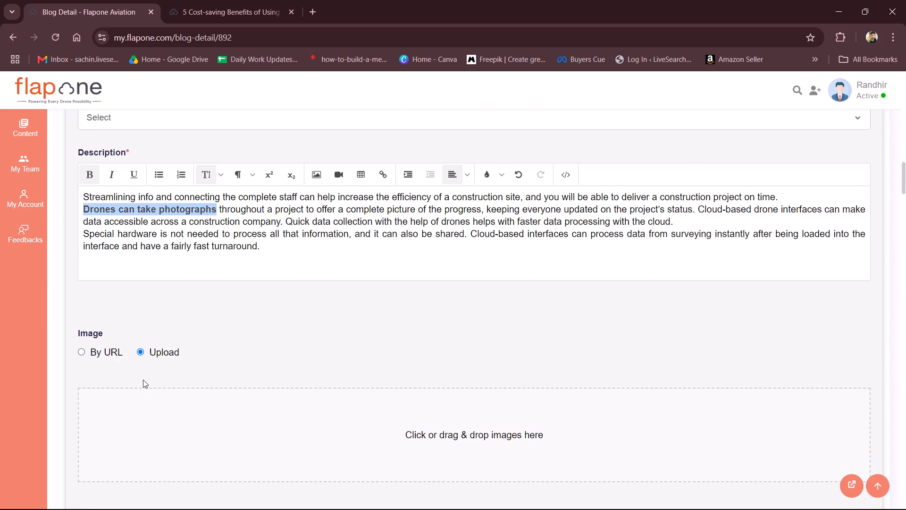
key(ctrl+b)
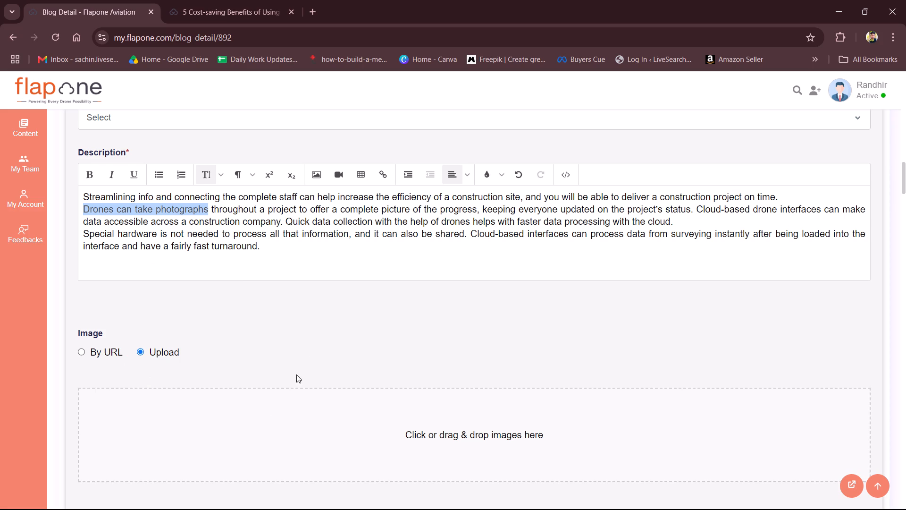
Remove the link and bold formatting from "When buying a drone, keep your needs in mind" in the Sub Section 2 description.
scroll(310, 348, down, 4)
scroll(310, 348, up, 1)
scroll(313, 339, down, 6)
scroll(320, 376, down, 1)
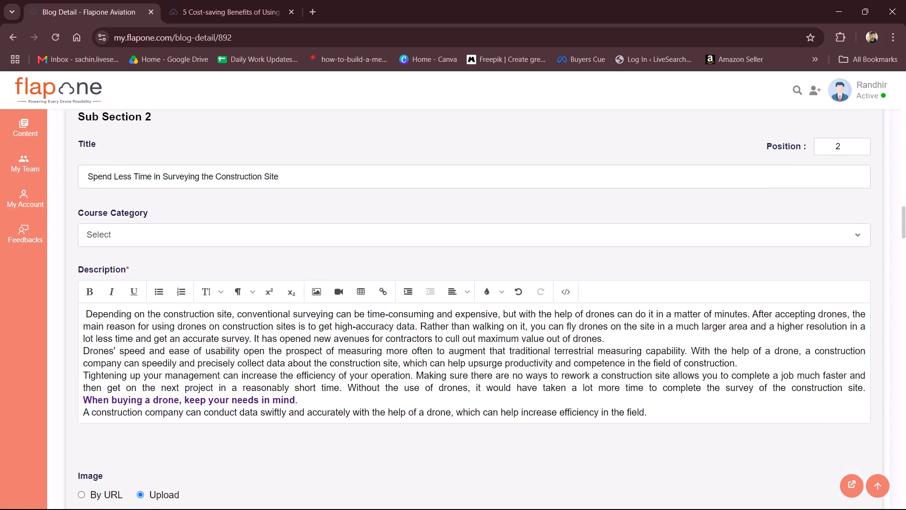
scroll(207, 436, down, 1)
click(220, 341)
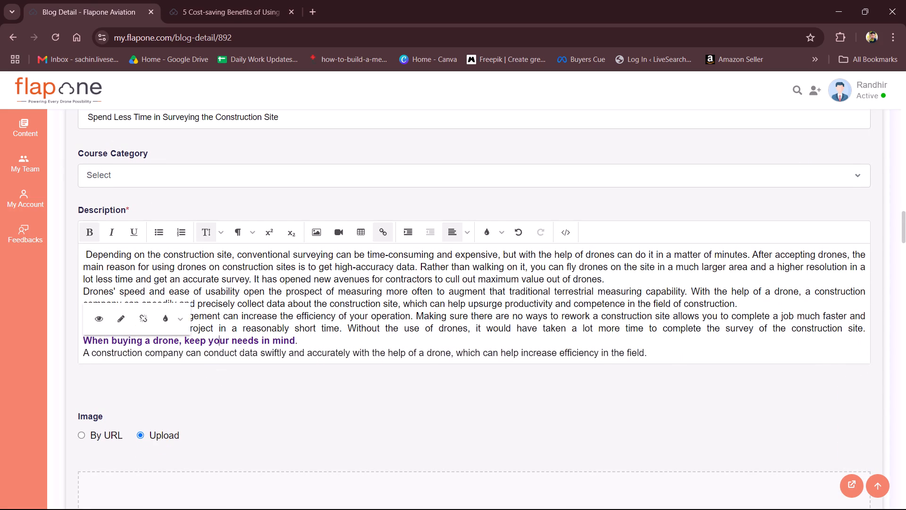
click(143, 326)
key(ctrl+shift+Left)
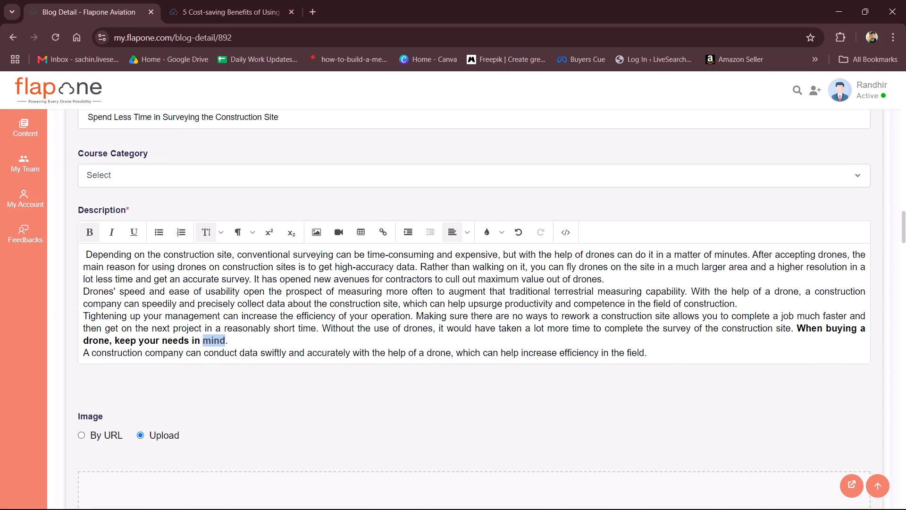
key(ctrl+shift+Left)
key(ctrl+shift+Left)
key(ctrl+shift+Left)
key(ctrl+shift+Left)
key(ctrl+shift+Left)
key(ctrl+shift+Left)
key(ctrl+shift+Left)
key(ctrl+shift+Left)
key(ctrl+shift+Left)
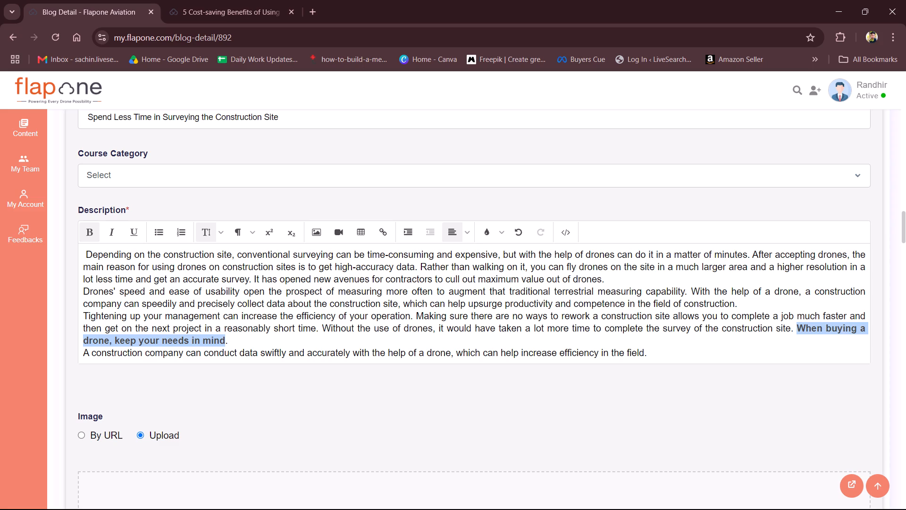
key(ctrl+b)
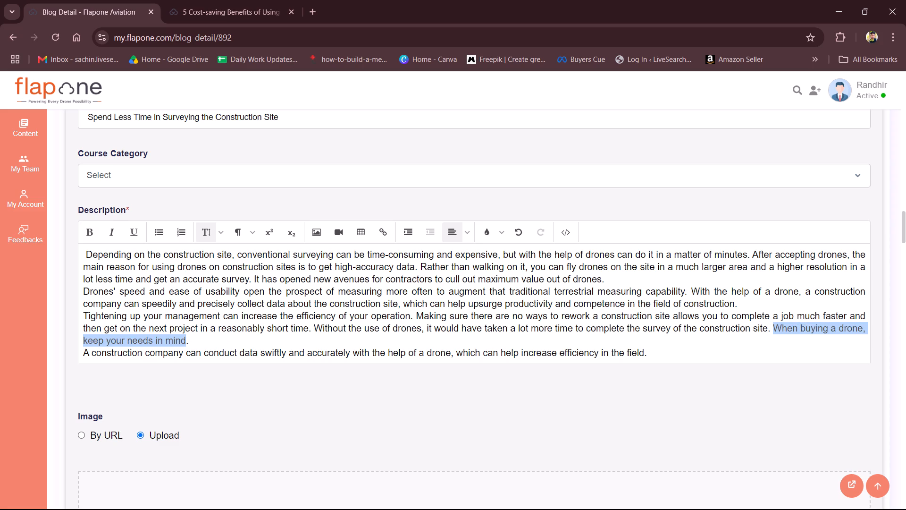
click(329, 373)
Change the text colour of the "drone services" link in the Sub Section 4 description to blue.
scroll(329, 373, down, 16)
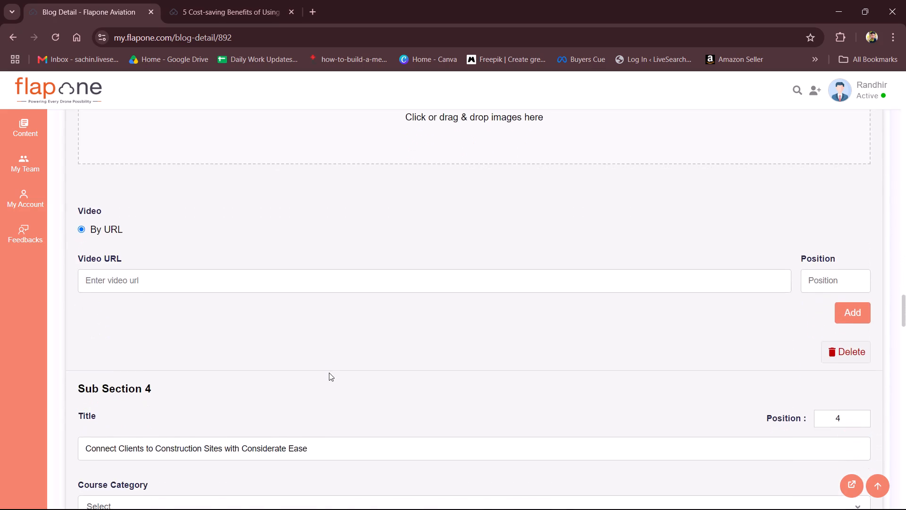
scroll(329, 373, down, 5)
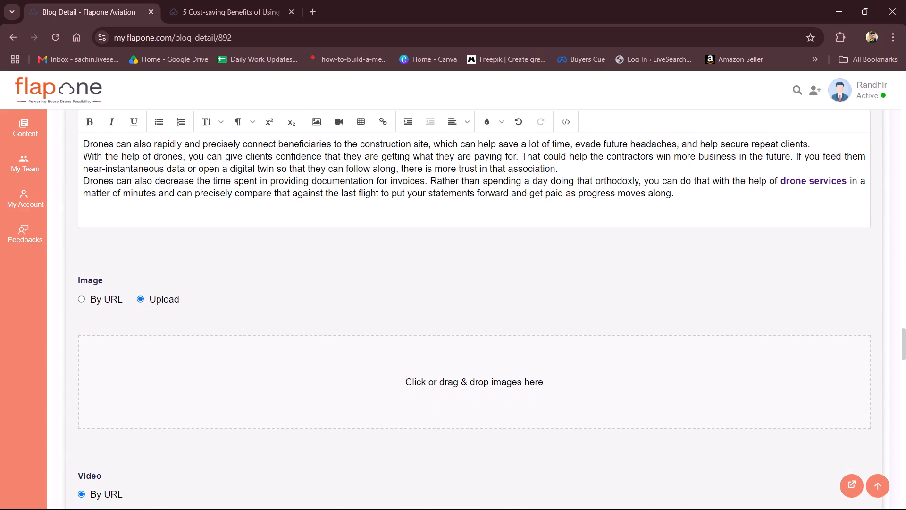
click(834, 182)
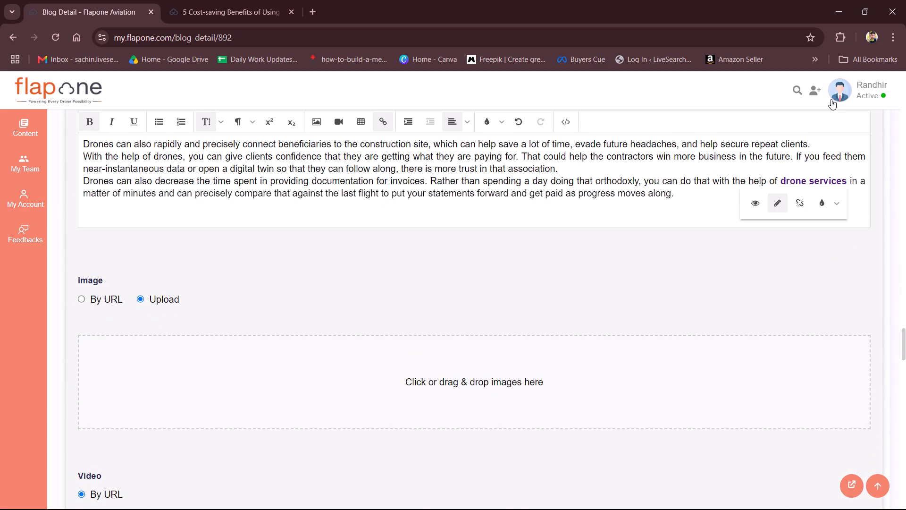
click(824, 198)
click(786, 232)
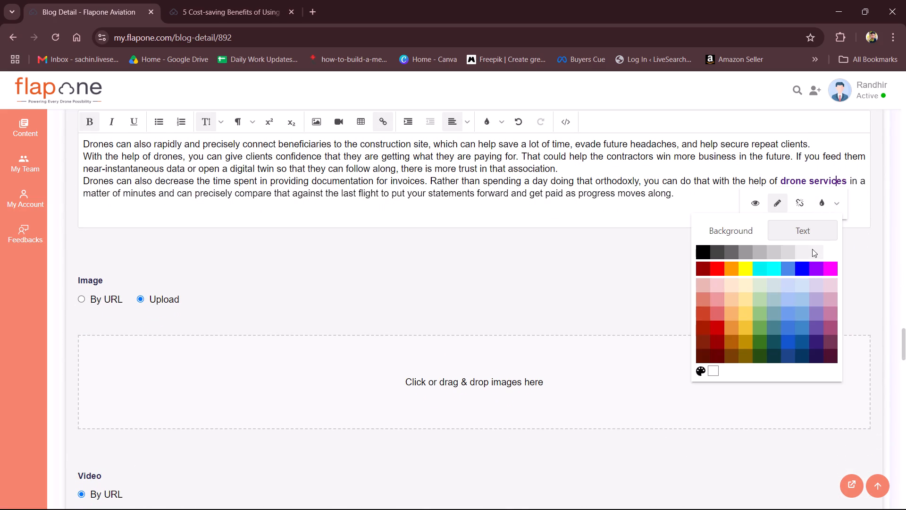
click(799, 268)
click(627, 255)
Relink "photographs and videos" in Sub Section 5 to the aerial-photography-videography URL copied from the keyword mapping spreadsheet.
scroll(275, 318, down, 6)
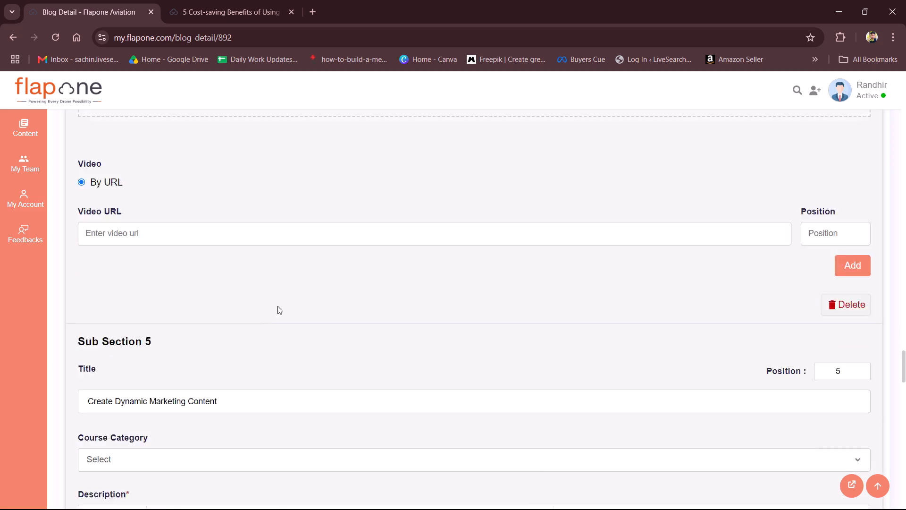
scroll(277, 306, down, 2)
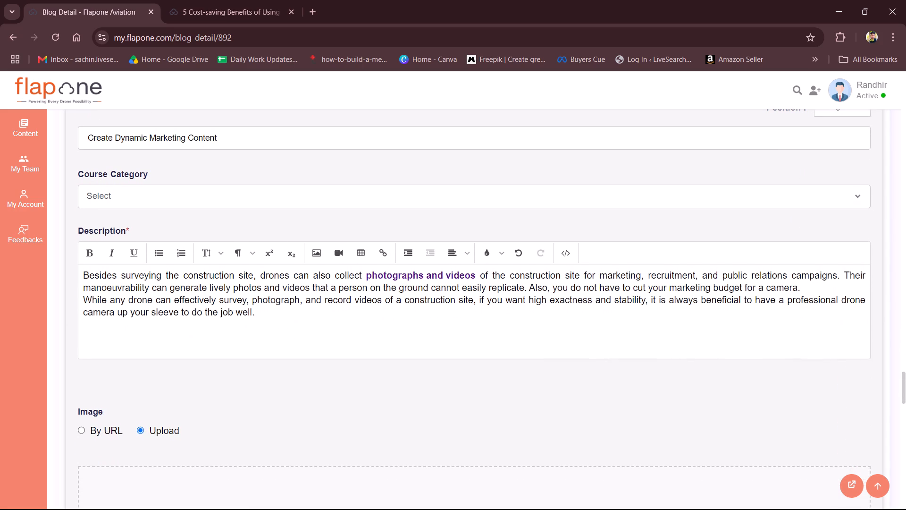
click(430, 275)
click(408, 299)
key(alt+Tab)
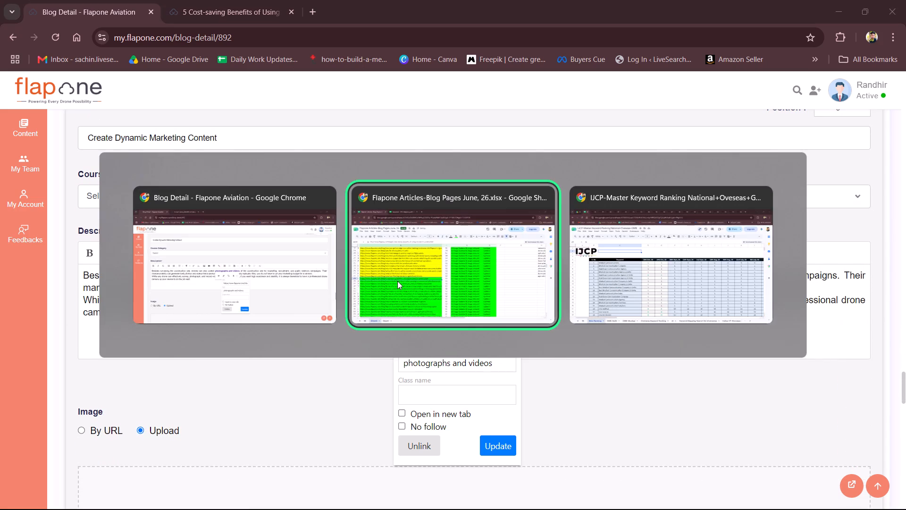
click(244, 0)
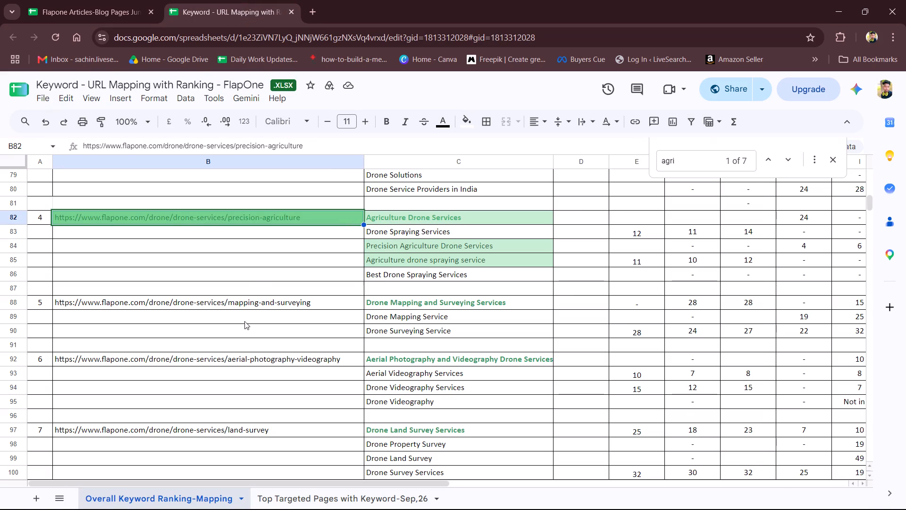
click(244, 359)
key(ctrl+c)
key(alt+Tab)
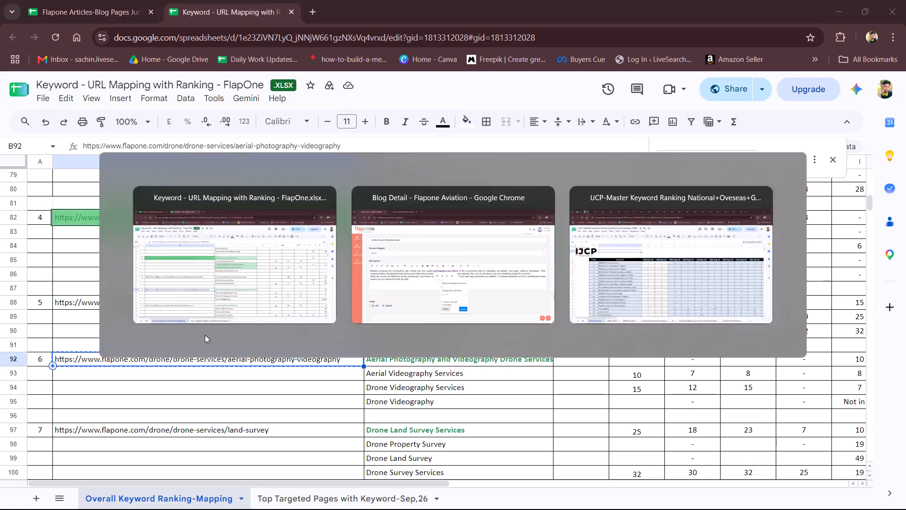
click(434, 337)
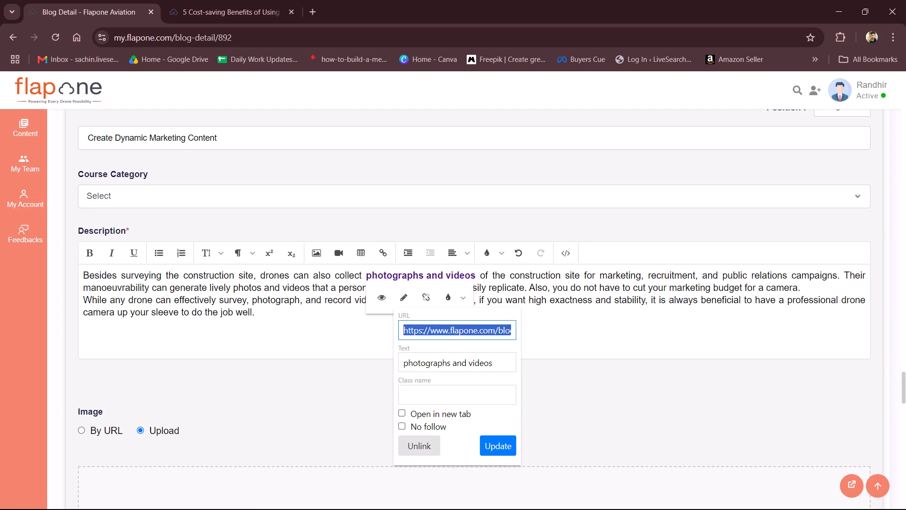
key(ctrl+a)
key(BackSpace)
key(ctrl+v)
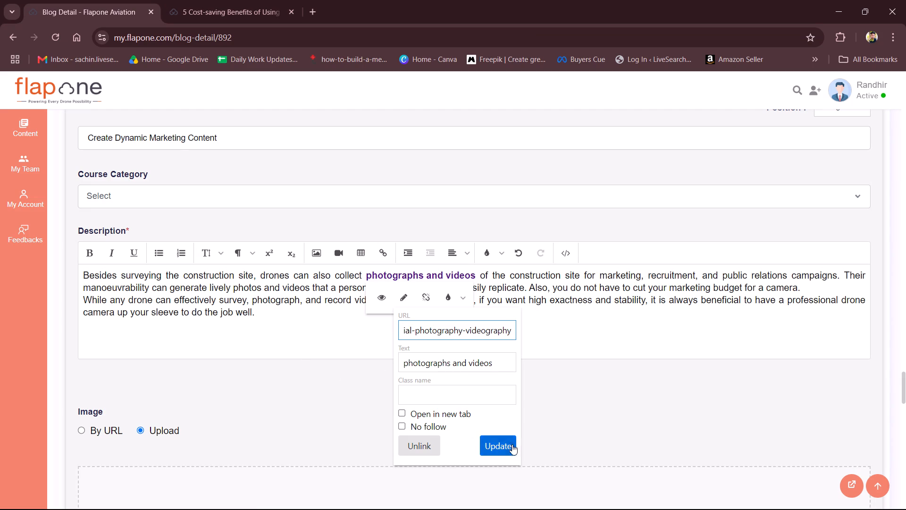
click(512, 444)
Change the text colour of the "photographs and videos" link to blue.
click(443, 301)
click(529, 323)
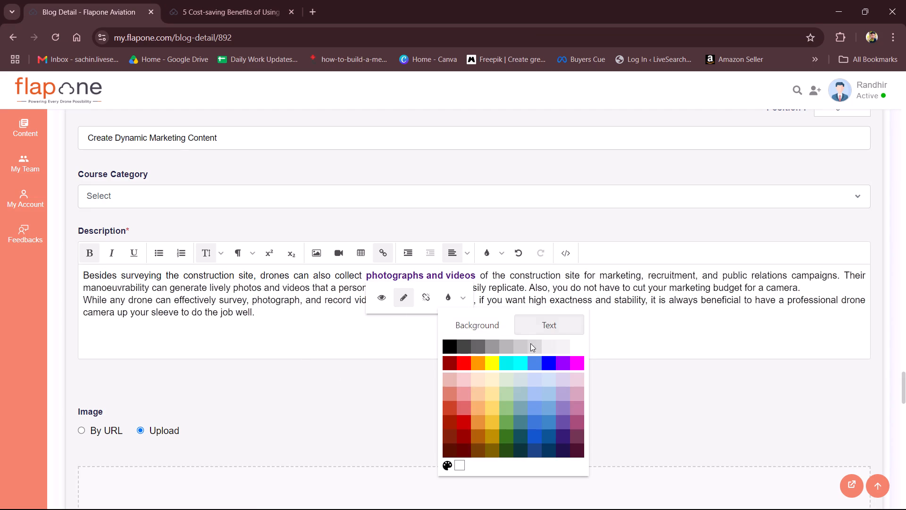
click(542, 363)
click(554, 322)
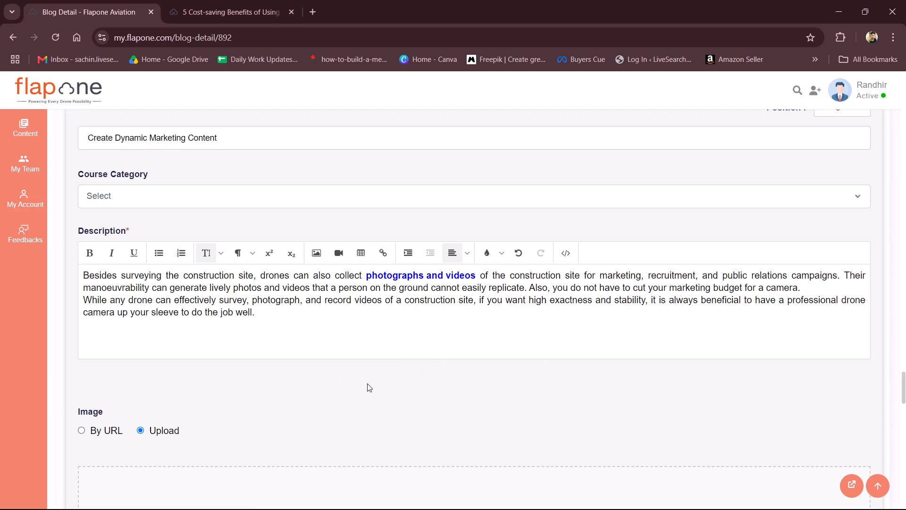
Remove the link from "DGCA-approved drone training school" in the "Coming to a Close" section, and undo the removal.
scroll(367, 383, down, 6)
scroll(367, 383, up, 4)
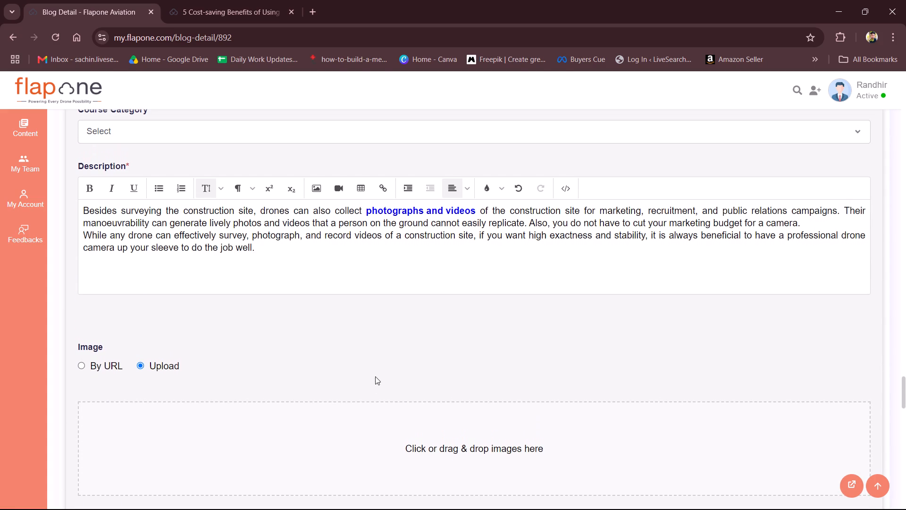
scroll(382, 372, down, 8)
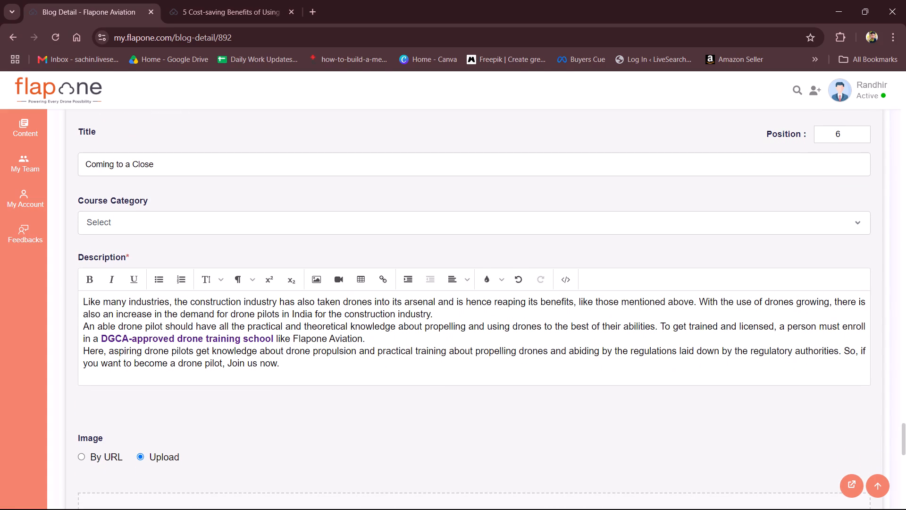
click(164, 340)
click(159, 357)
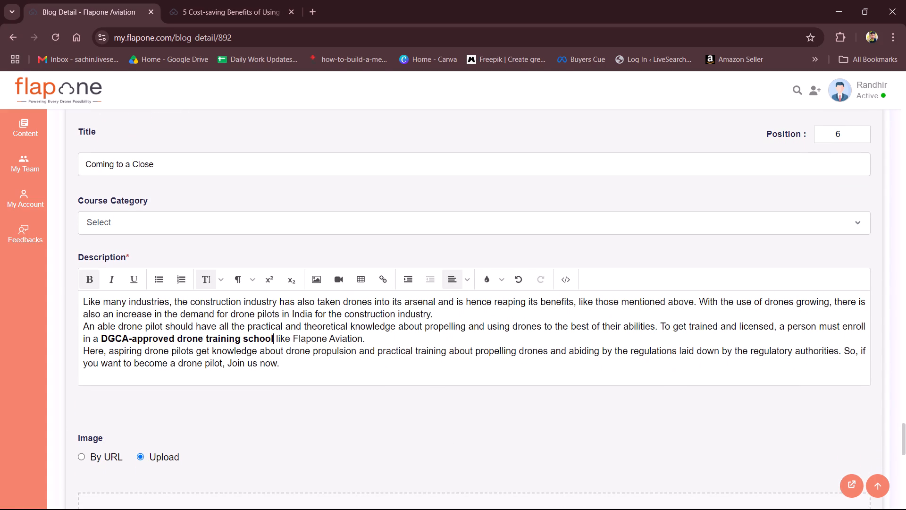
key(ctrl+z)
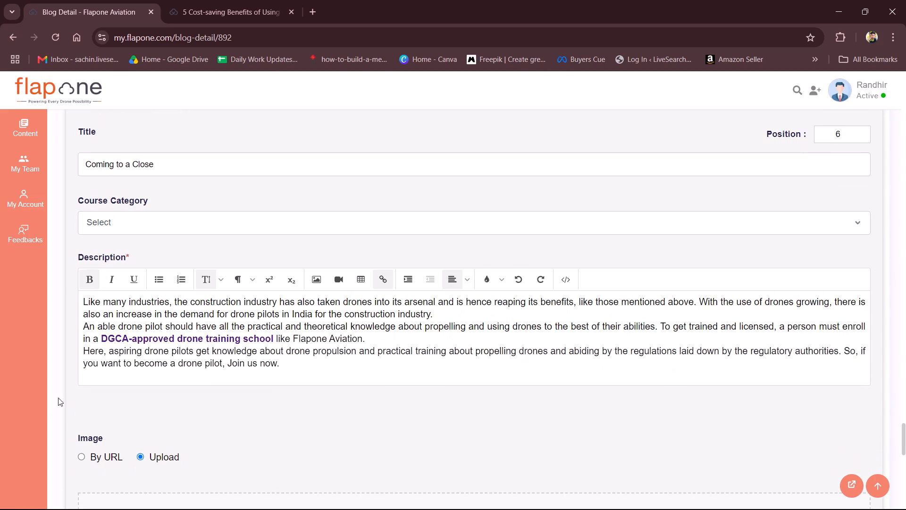
click(121, 336)
click(143, 355)
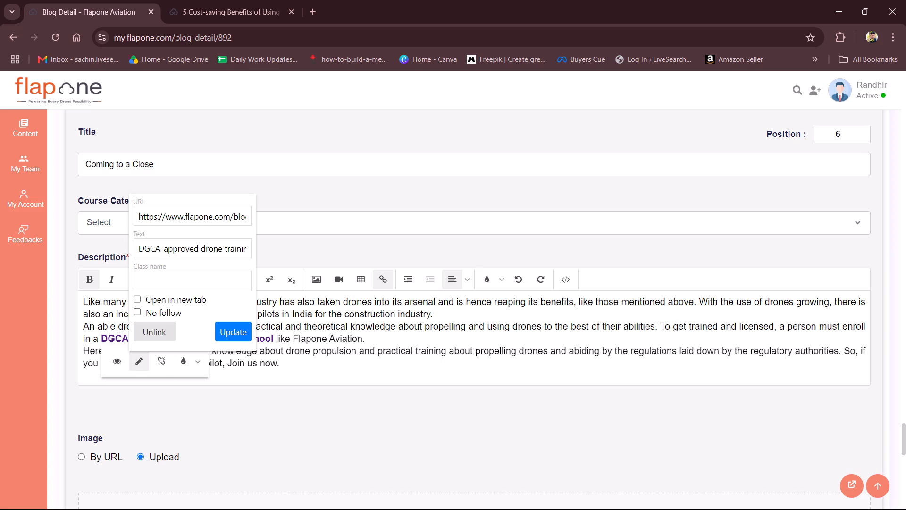
drag(233, 216, 288, 222)
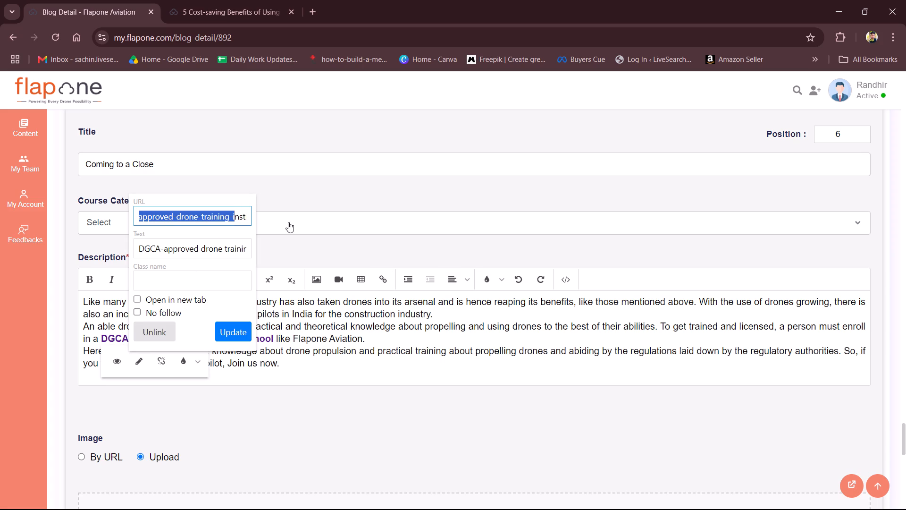
drag(288, 222, 154, 229)
key(BackSpace)
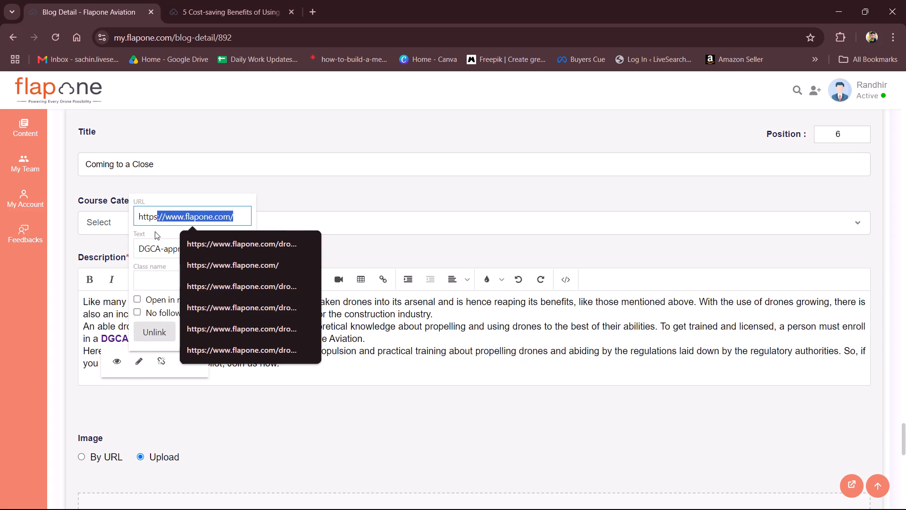
click(158, 236)
click(231, 337)
click(227, 367)
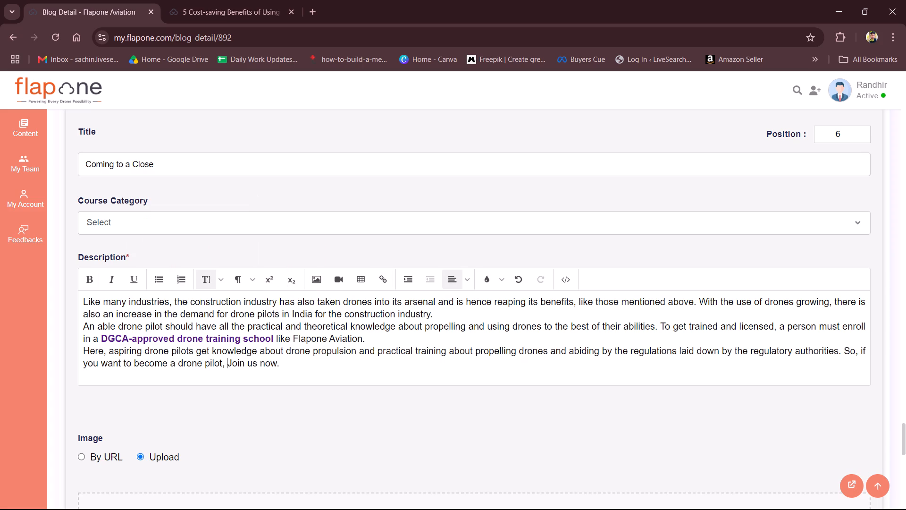
Change the text colour of the "DGCA-approved drone training school" link to blue.
click(215, 339)
click(180, 360)
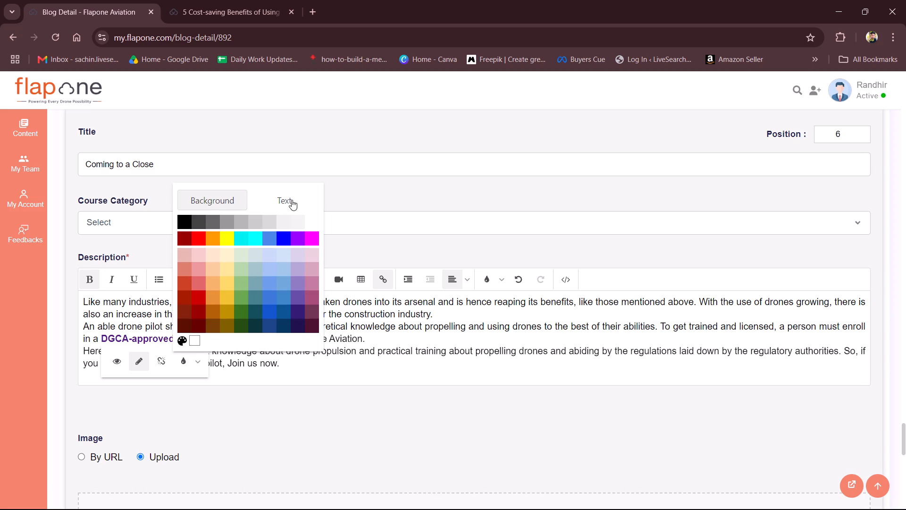
click(292, 200)
click(285, 238)
click(338, 341)
Make "drone pilots" bold in the last paragraph of the "Coming to a Close" description.
scroll(337, 416, down, 8)
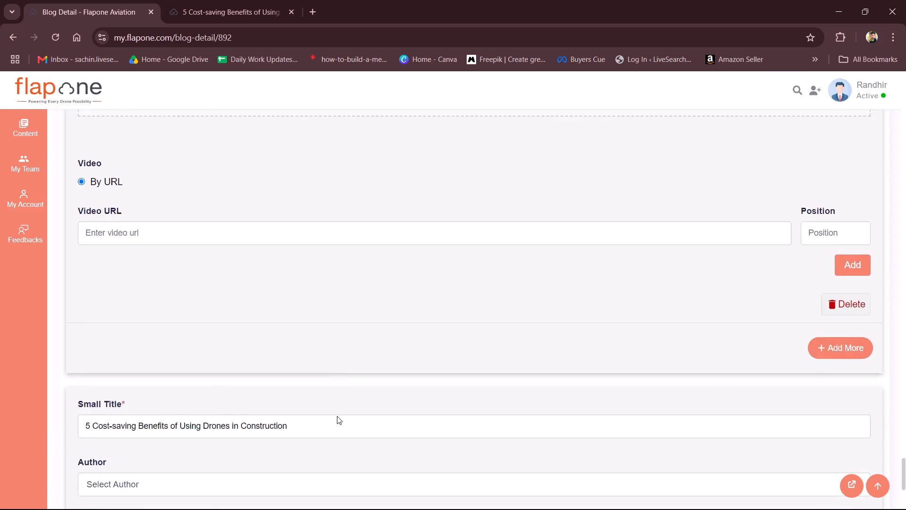
scroll(337, 416, down, 4)
scroll(366, 304, up, 5)
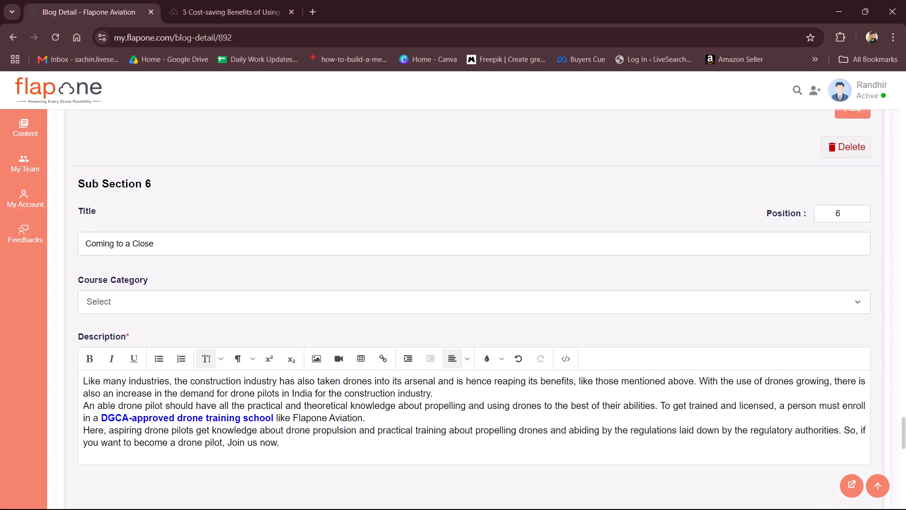
scroll(366, 304, up, 2)
click(195, 429)
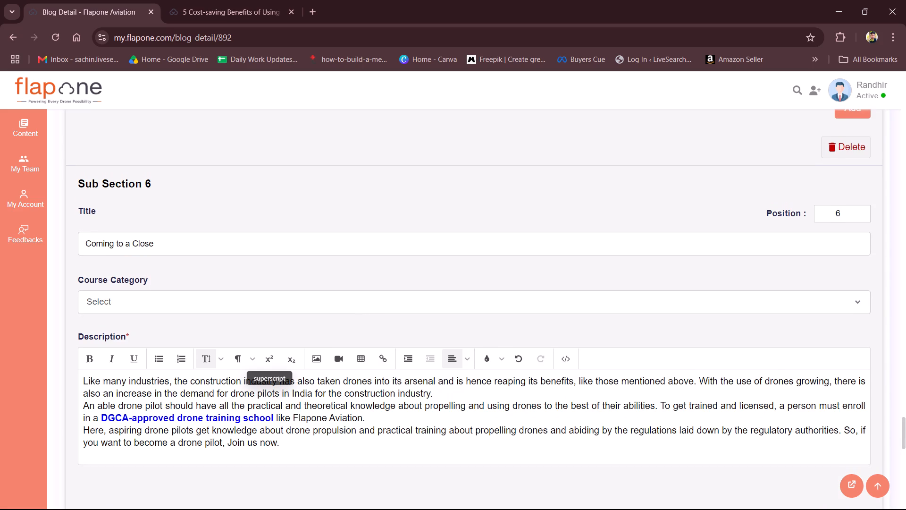
key(Left)
key(ctrl+shift+Left)
key(ctrl+shift+Left)
key(ctrl+b)
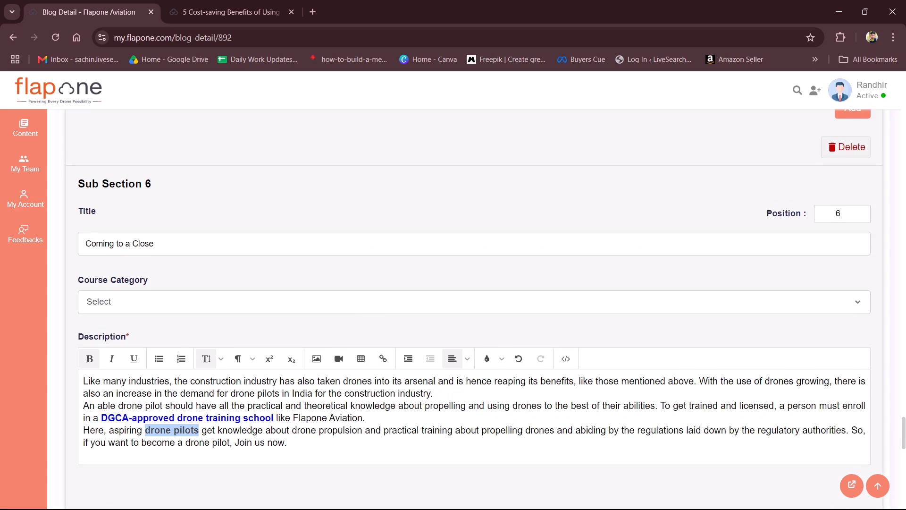
key(ctrl+k)
key(alt+Tab)
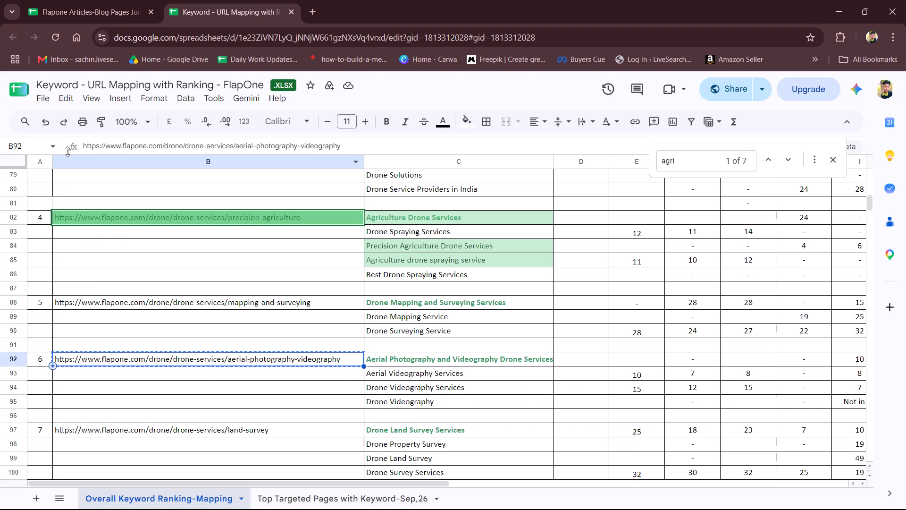
scroll(133, 280, up, 17)
click(176, 351)
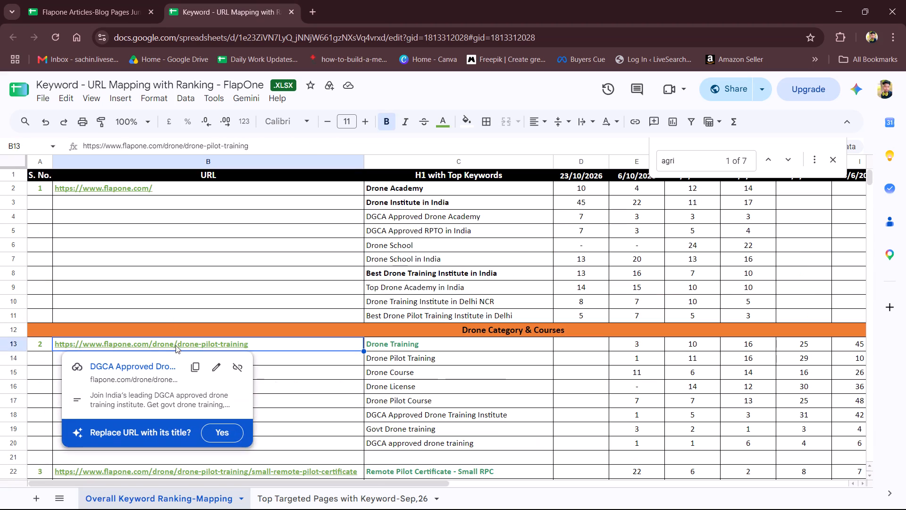
key(ctrl+c)
key(alt+Tab)
key(ctrl+v)
key(Return)
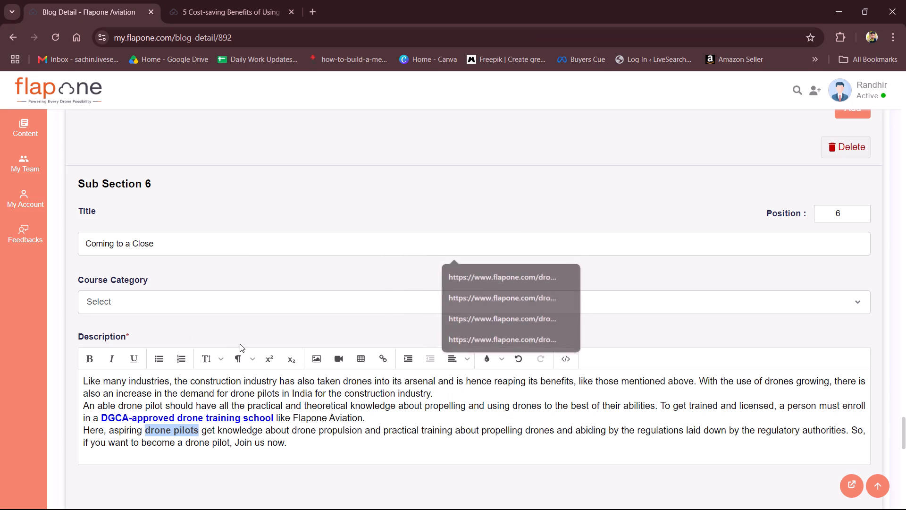
Change the text colour of the "drone pilots" link in the "Coming to a Close" description to blue.
click(128, 437)
click(154, 433)
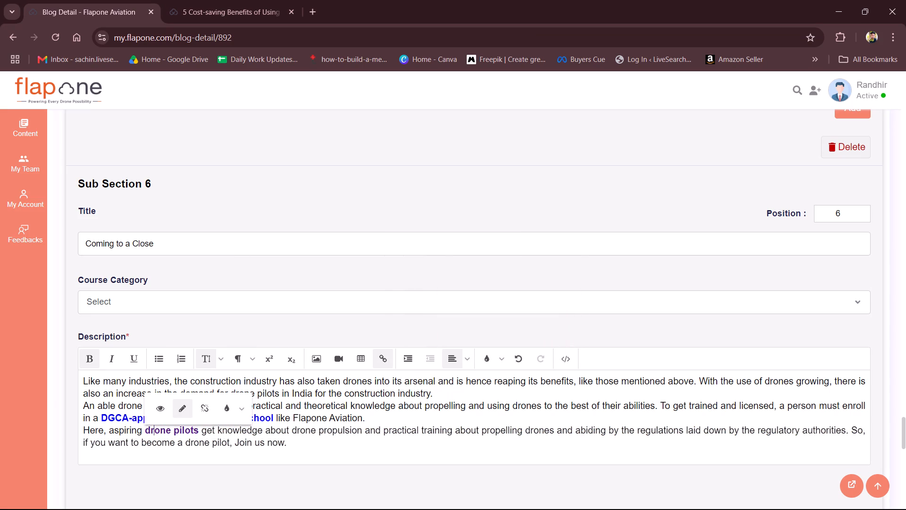
click(222, 408)
click(320, 246)
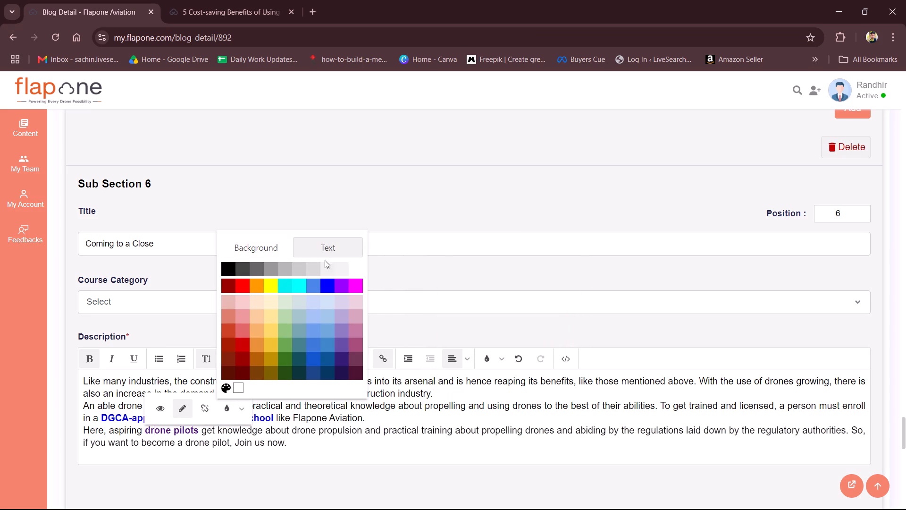
click(328, 283)
double_click(421, 416)
triple_click(382, 489)
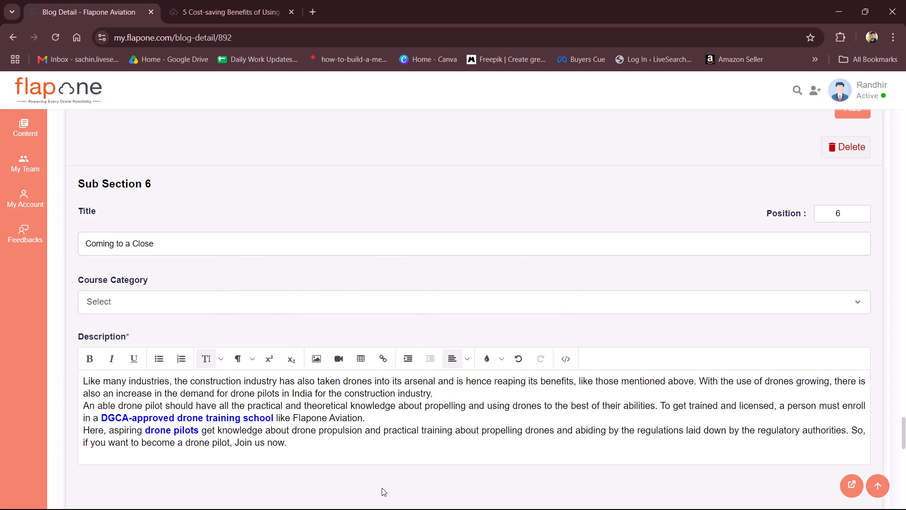
Submit the edited construction drones blog post to save its changes.
scroll(382, 487, down, 9)
click(485, 487)
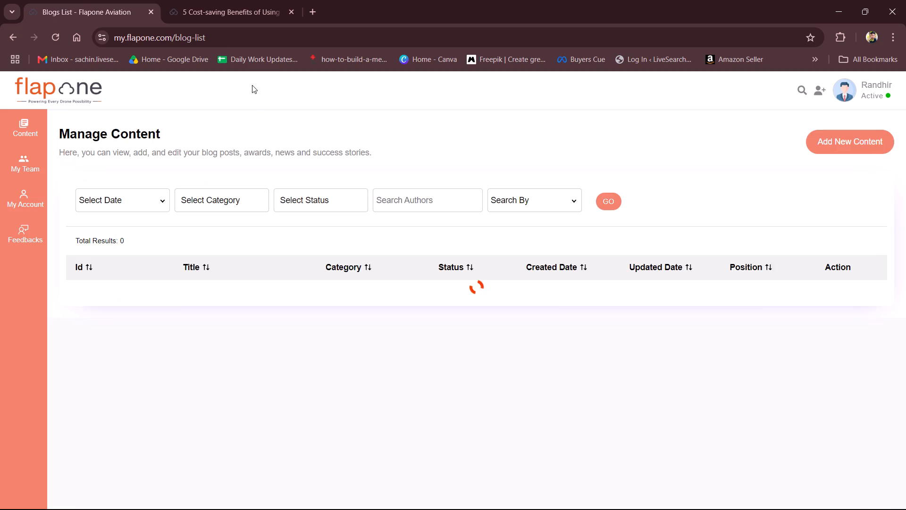
Reload the live construction drones post and review the updated links throughout its sections.
click(185, 0)
key(ctrl+r)
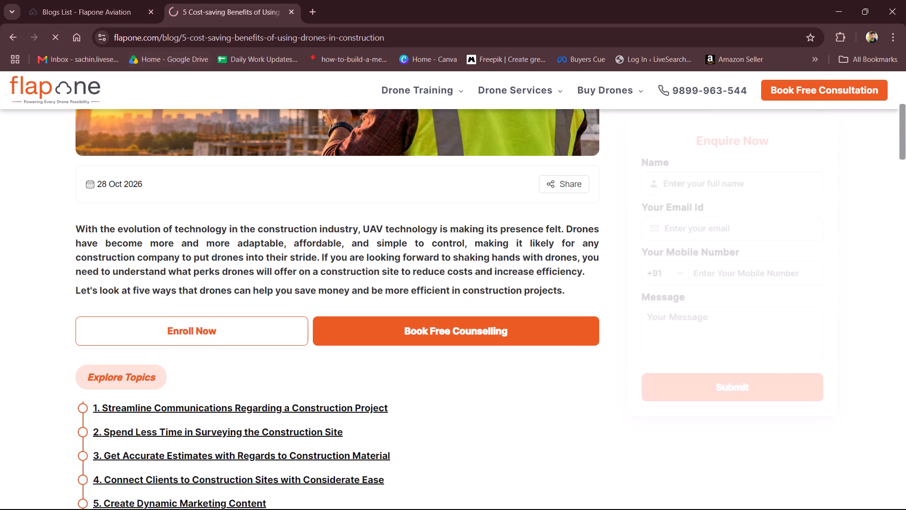
scroll(279, 279, down, 13)
scroll(291, 276, down, 9)
scroll(291, 276, up, 4)
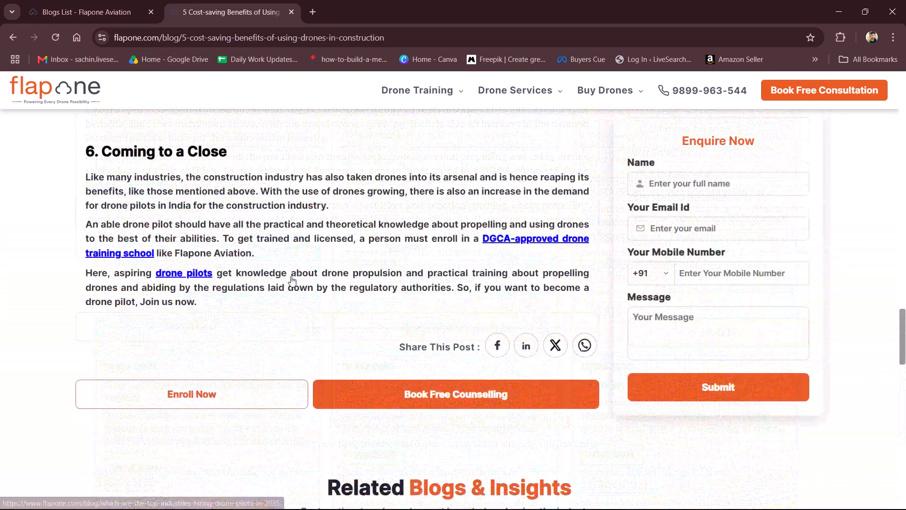
scroll(291, 276, up, 11)
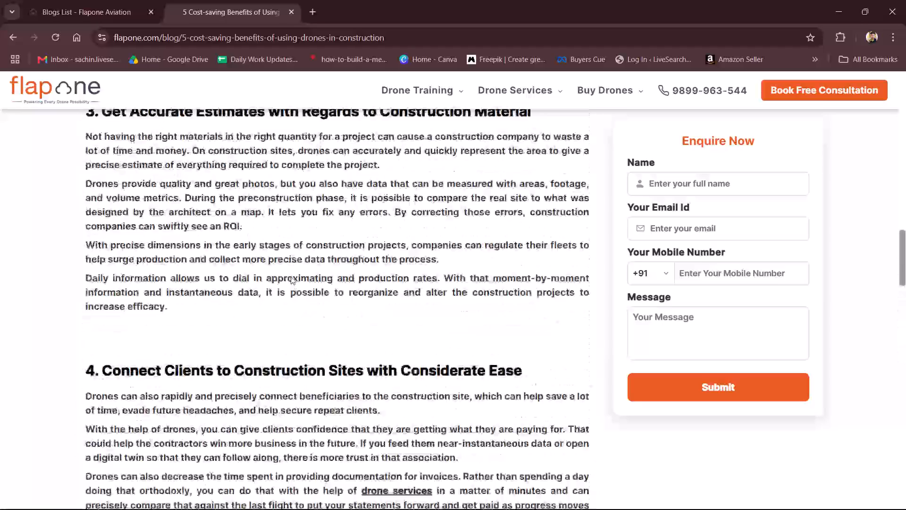
scroll(291, 276, up, 2)
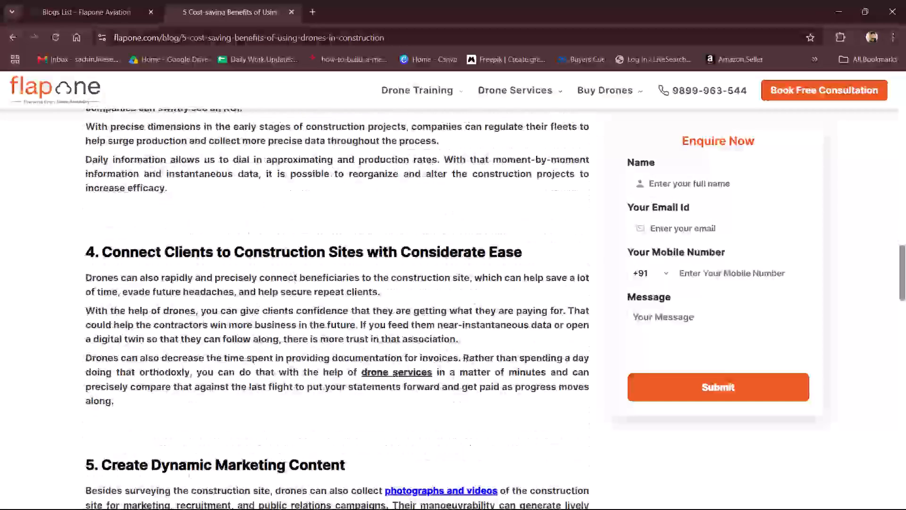
Open the "drone services" link in section 4 of the live post to check its destination page.
click(422, 369)
drag(422, 369, 431, 366)
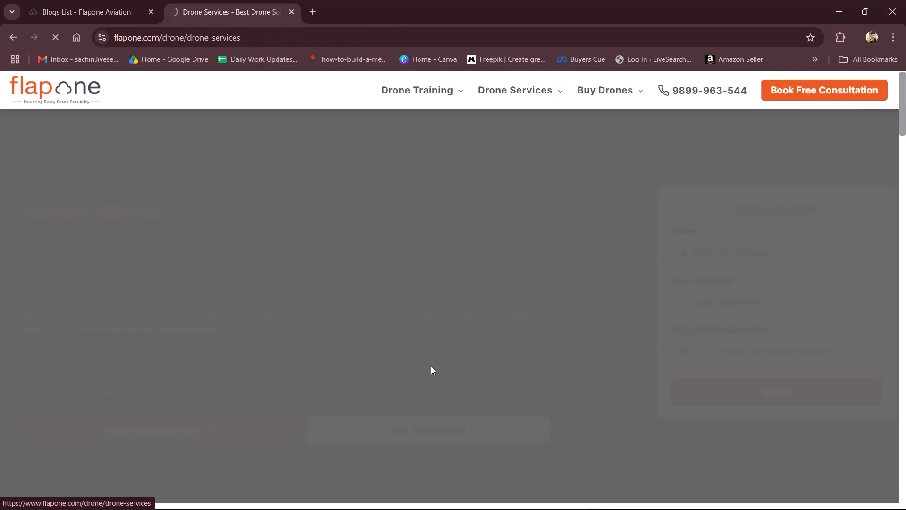
drag(431, 366, 435, 363)
scroll(433, 363, right, 11)
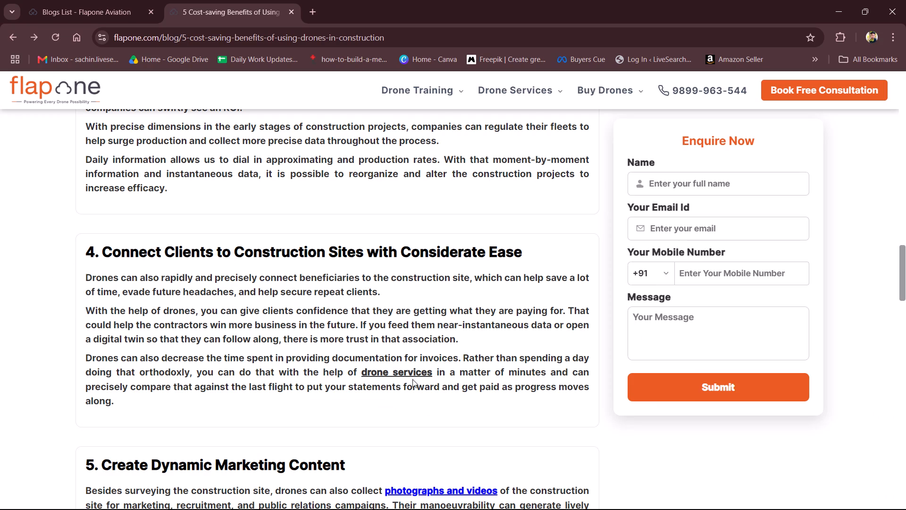
click(405, 372)
scroll(415, 373, down, 5)
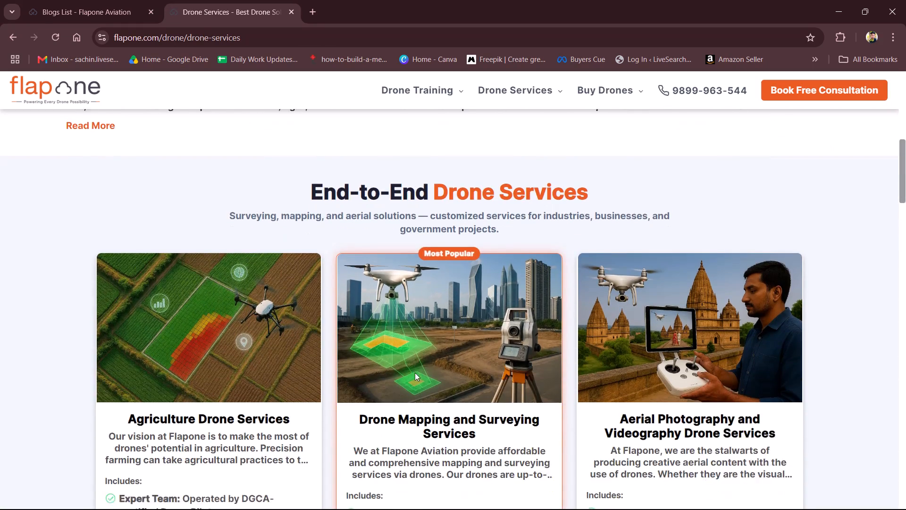
scroll(415, 373, up, 7)
Inspect the technologies of the drone services page and the FlapOne home page with Wappalyzer, and return to the construction drones post.
click(835, 38)
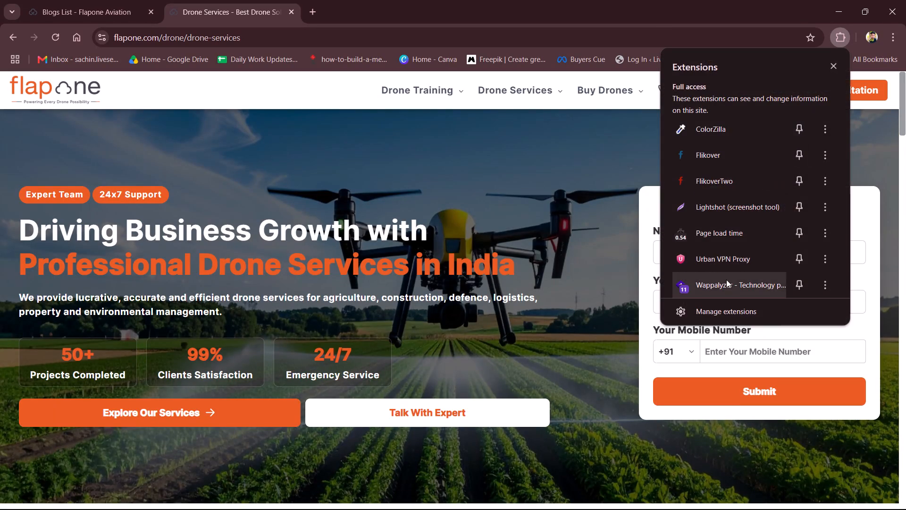
click(726, 280)
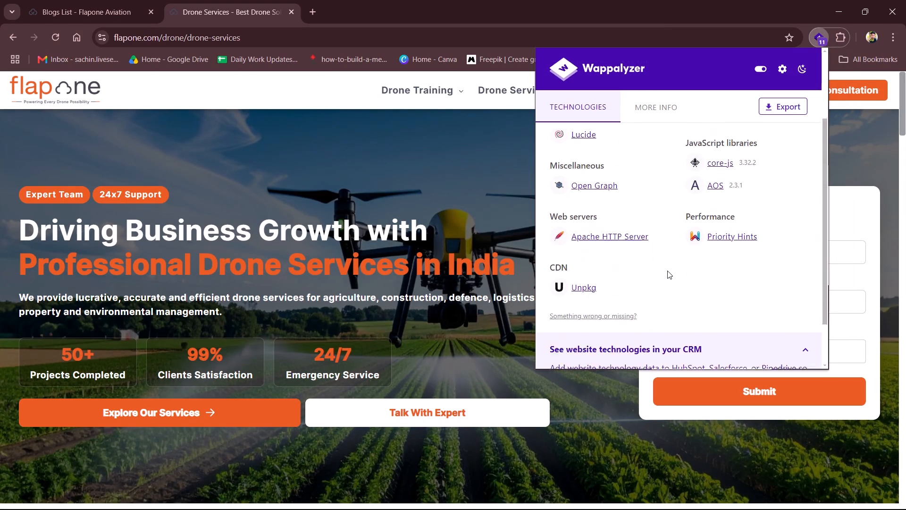
click(56, 89)
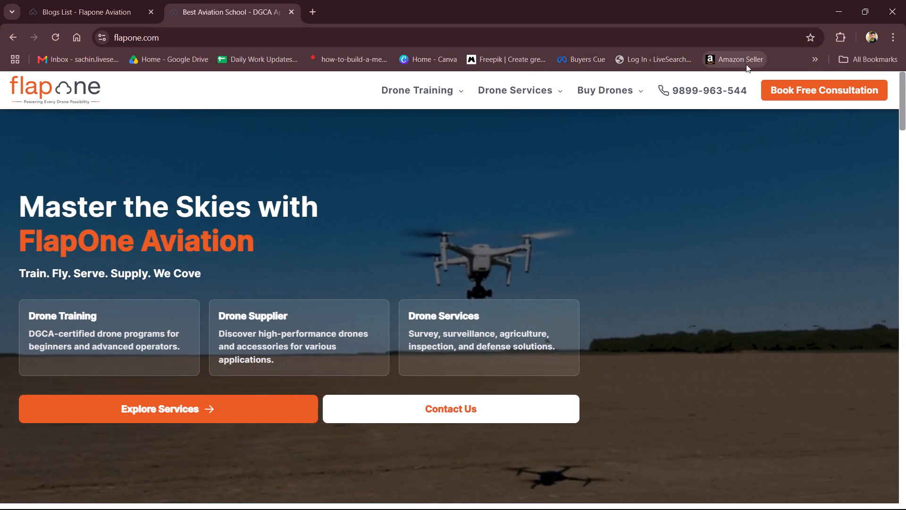
click(839, 46)
click(710, 281)
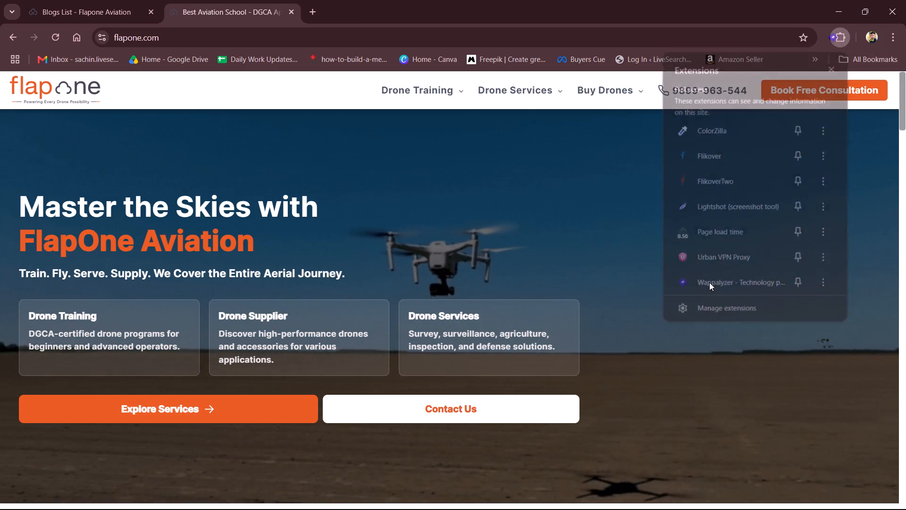
scroll(681, 289, down, 6)
scroll(670, 285, up, 6)
click(432, 239)
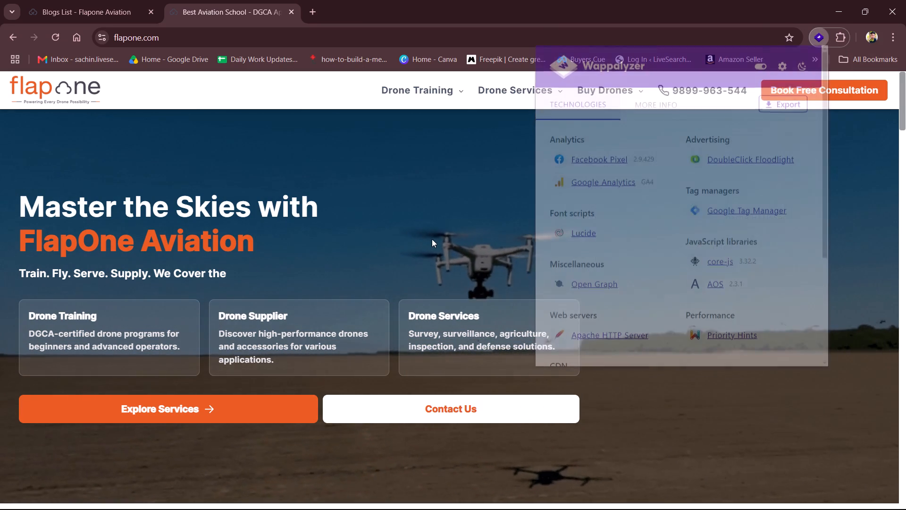
scroll(432, 239, right, 16)
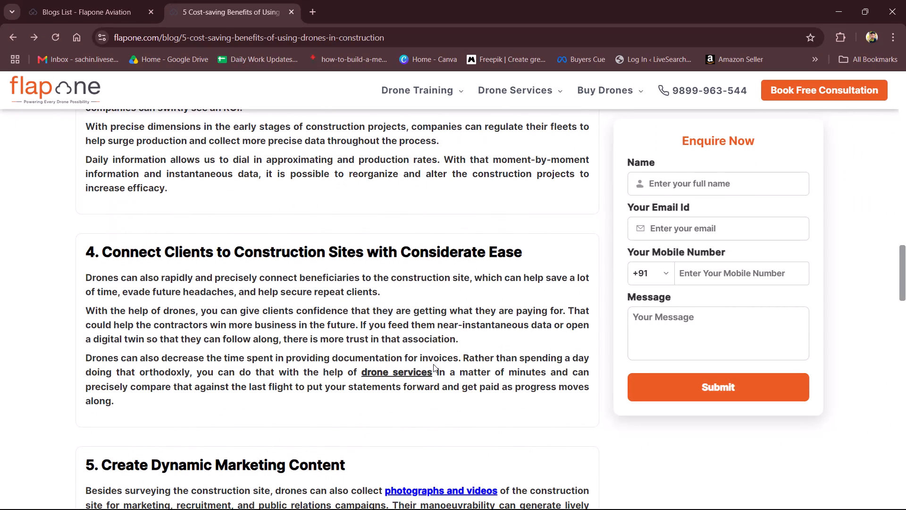
Copy the "drone services" link text from the live post, and fill the post's URL cell B279 in the articles spreadsheet yellow.
drag(433, 368, 362, 377)
key(ctrl+c)
key(alt+Tab)
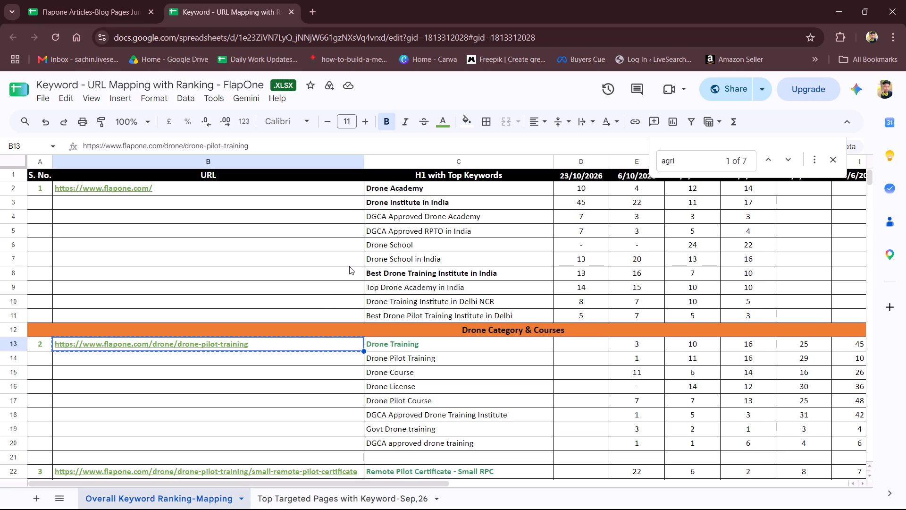
click(72, 0)
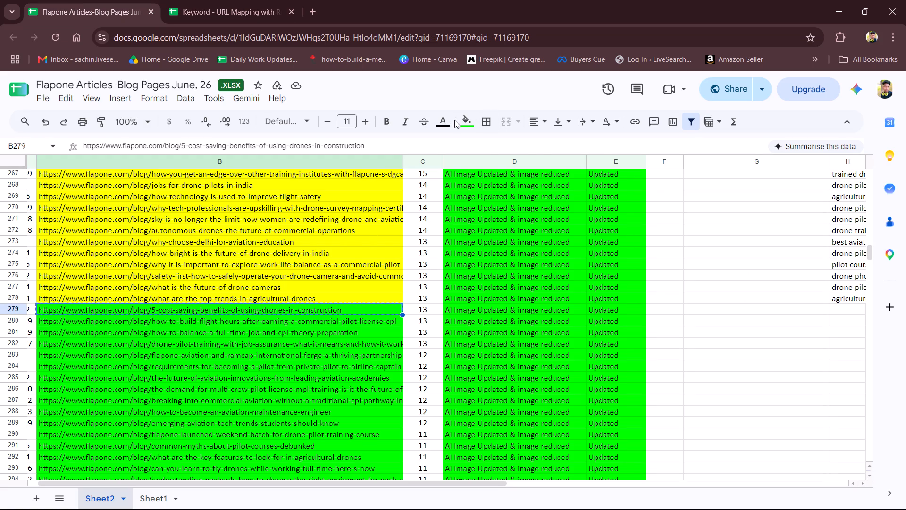
drag(454, 120, 459, 120)
click(466, 130)
click(505, 178)
Enter the copied keyword "drone services" in cell H279 of the post's row, followed by a comma and a space.
key(Tab)
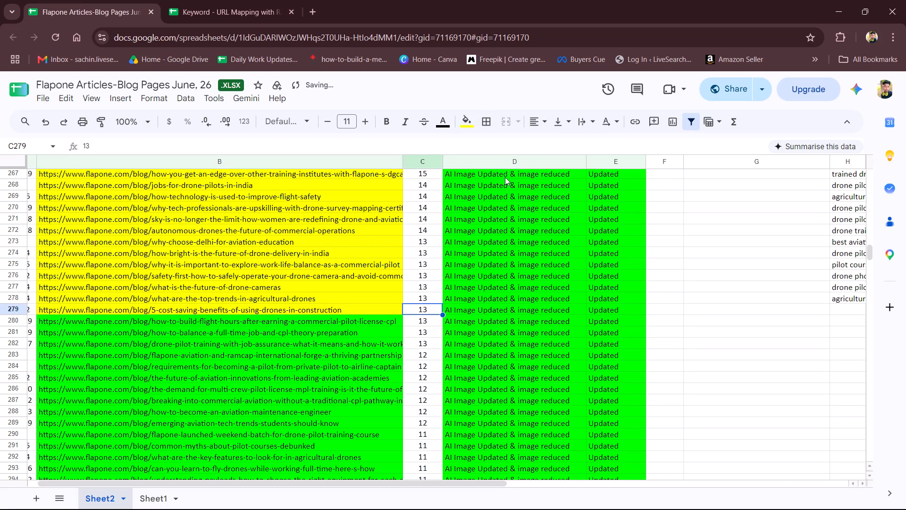
key(Tab)
key(Tab)
key(Tab)
key(Tab)
key(Tab)
click(169, 147)
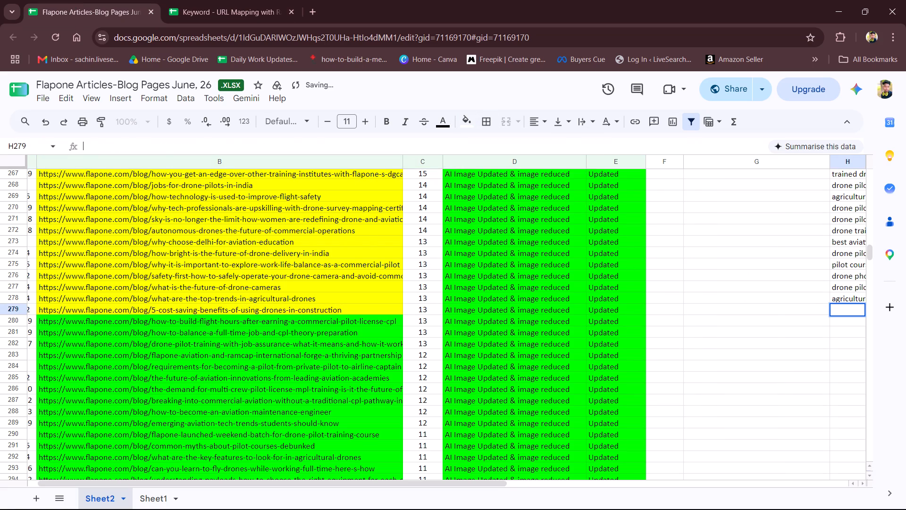
key(ctrl+v)
text(,)
key(space)
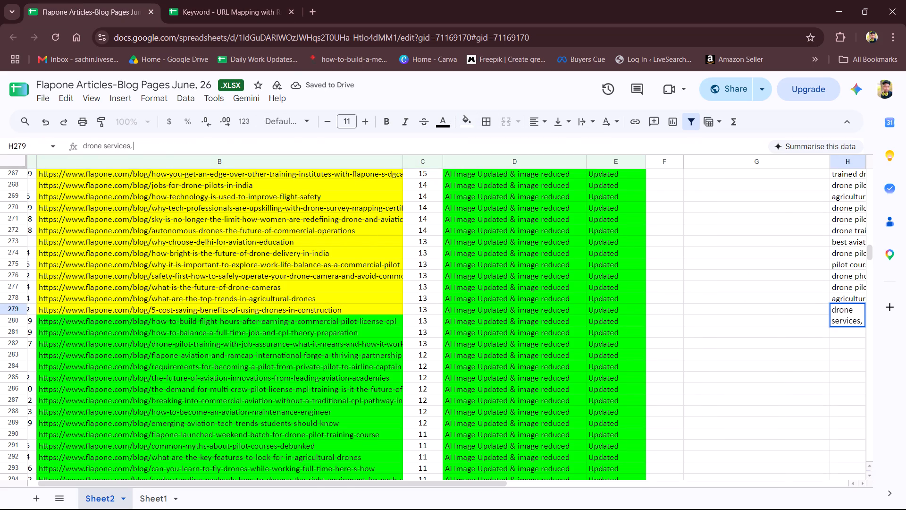
Copy "photographs and videos" from section 5 of the live post and append it with a comma to the keywords in H279.
key(alt+Tab)
scroll(180, 256, down, 4)
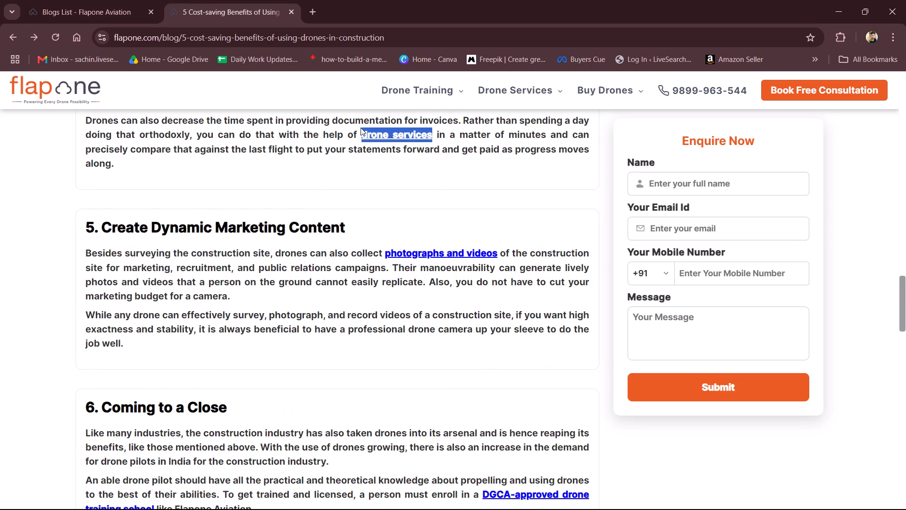
drag(499, 255, 476, 262)
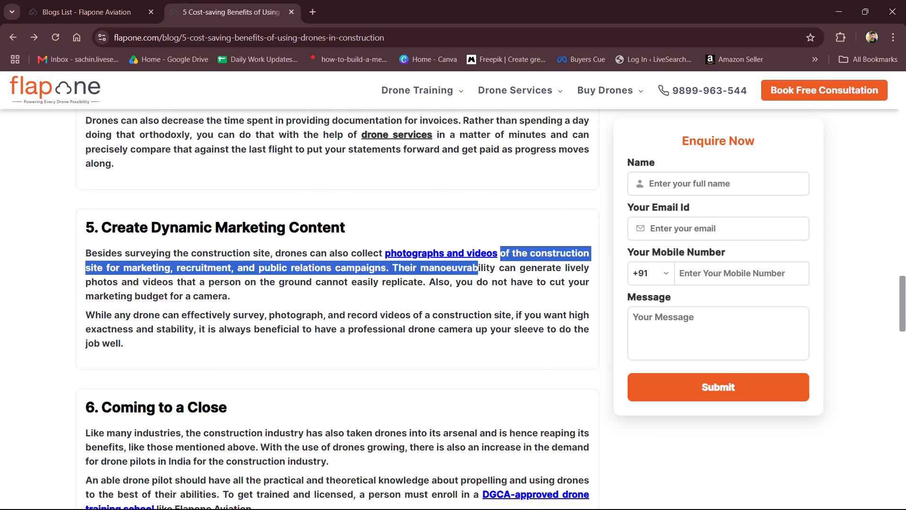
drag(476, 262, 386, 255)
key(ctrl+c)
key(alt+Tab)
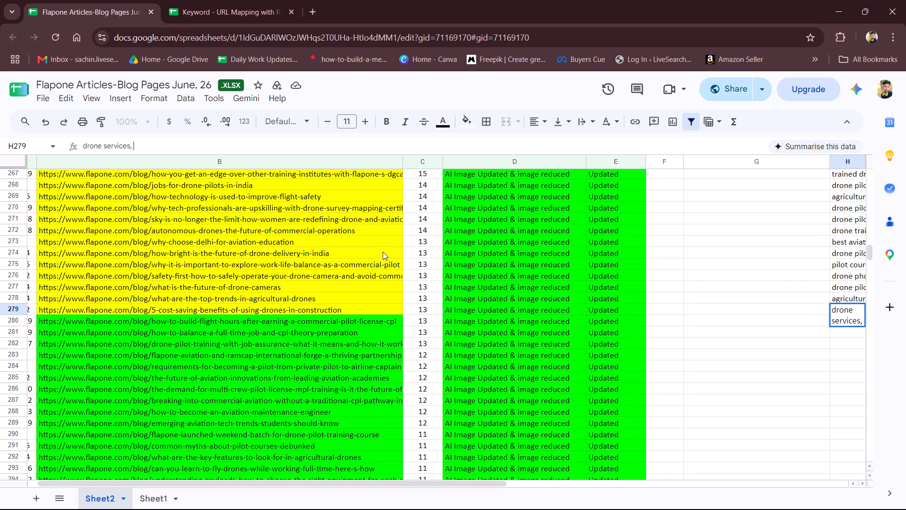
key(ctrl+v)
key(BackSpace)
text(,)
key(space)
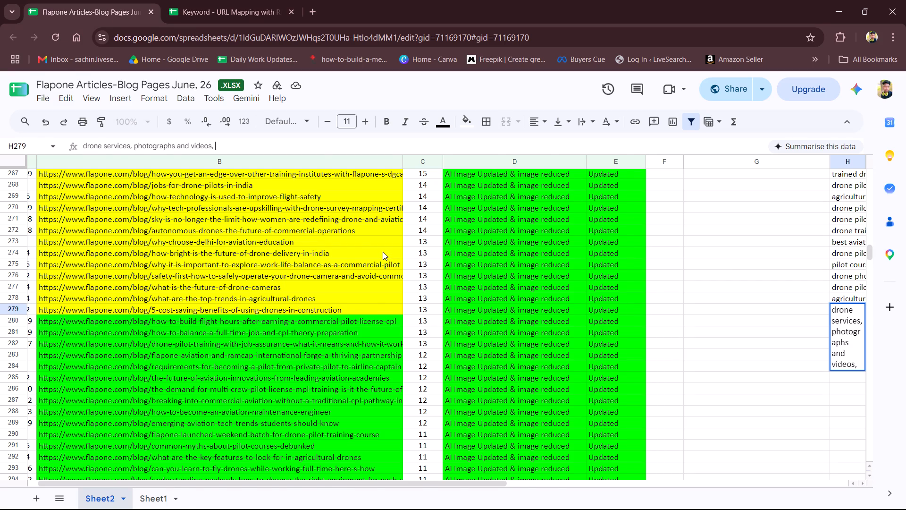
Copy "DGCA-approved drone training school" from section 6 of the live post and append it with a comma in H279.
key(alt+Tab)
scroll(383, 252, down, 3)
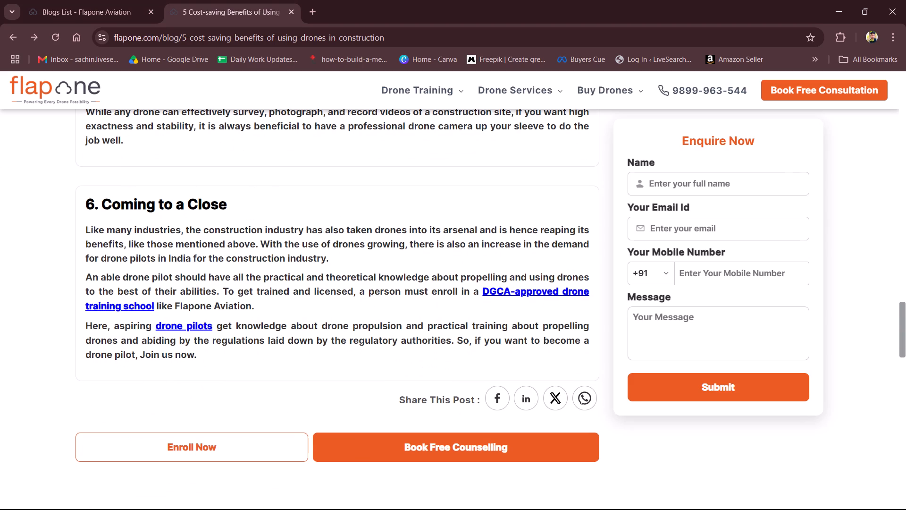
drag(156, 303, 429, 275)
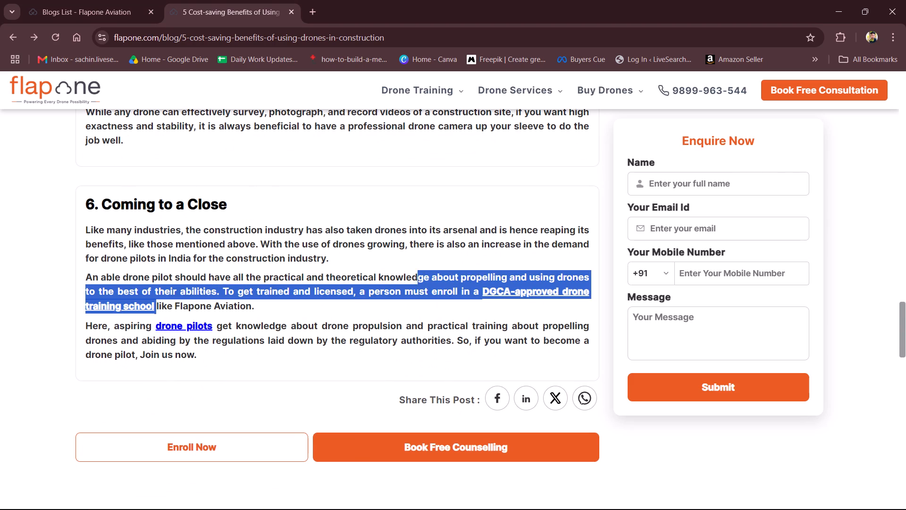
drag(429, 275, 483, 286)
key(ctrl+c)
key(alt+Tab)
key(ctrl+v)
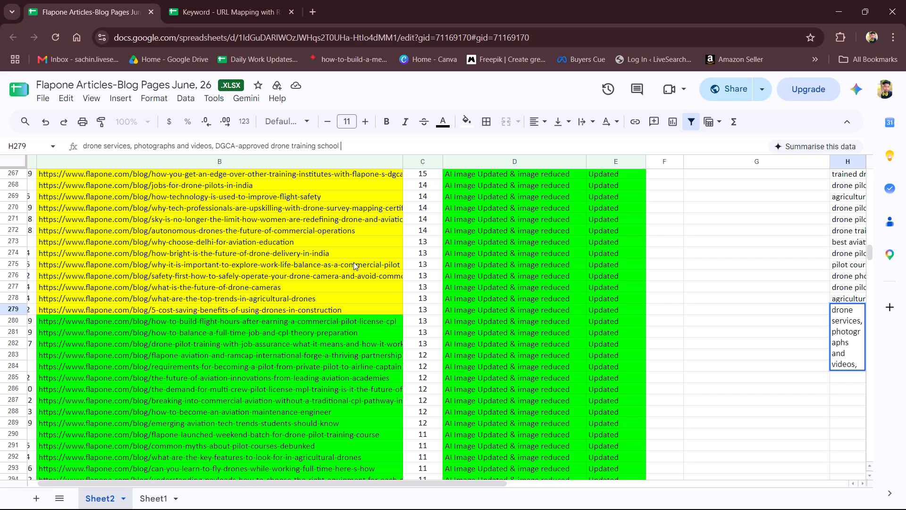
key(BackSpace)
text(,)
key(space)
Copy "drone pilots" from the last paragraph of the live post and append it to the keywords in H279.
key(alt+Tab)
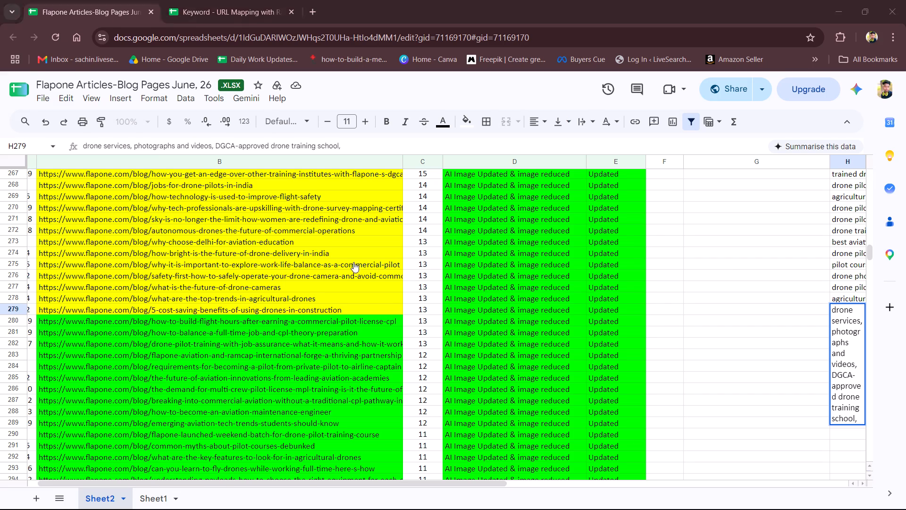
drag(214, 325, 181, 327)
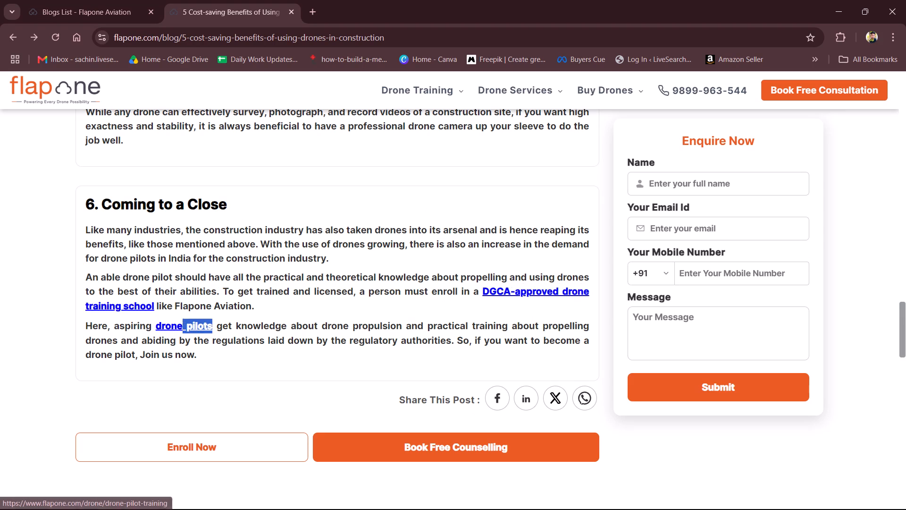
drag(181, 327, 159, 330)
key(ctrl+c)
key(alt+Tab)
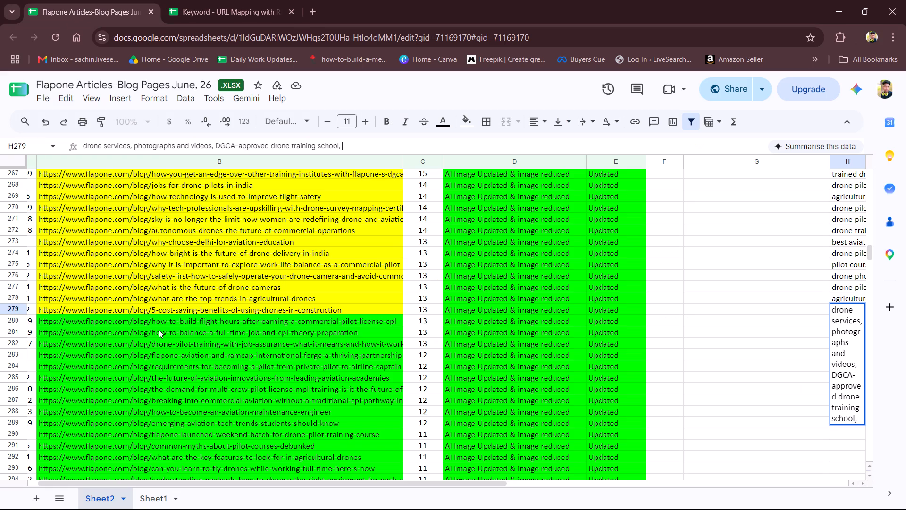
key(ctrl+v)
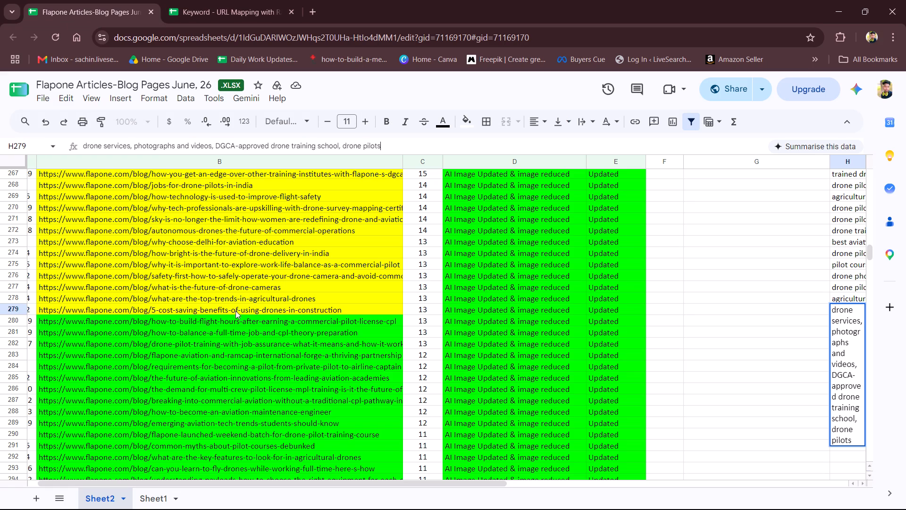
Copy the how-to-build-flight-hours-after-earning-a-commercial-pilot-license-cpl URL from row 280 and open that post in place of the construction drones post.
click(239, 321)
key(ctrl+c)
key(alt+Tab)
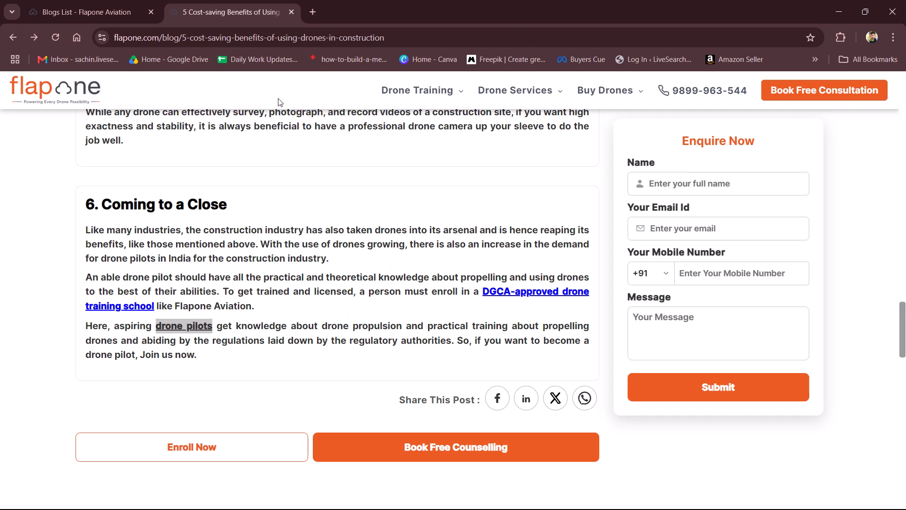
click(267, 41)
key(ctrl+v)
key(Return)
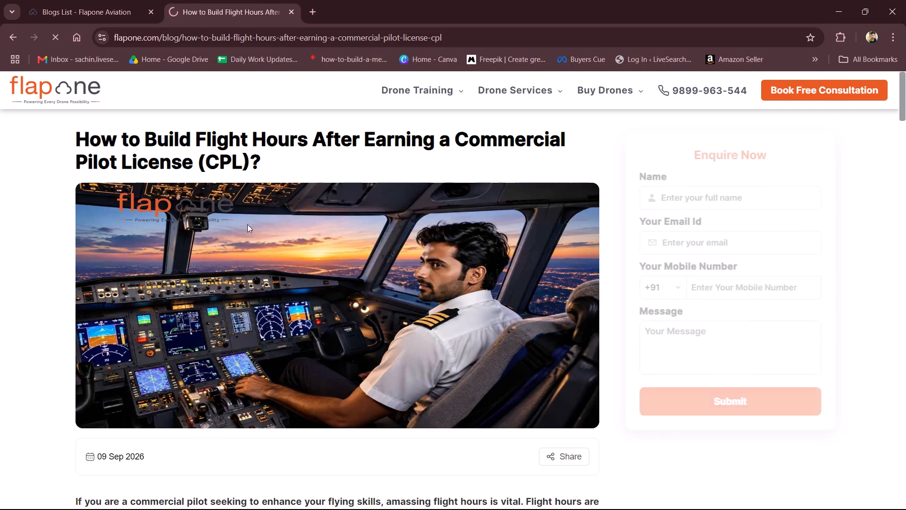
Filter the blog list by the copied URL of the CPL flight-hours post and open that post for editing.
key(ctrl+f)
click(100, 0)
click(538, 200)
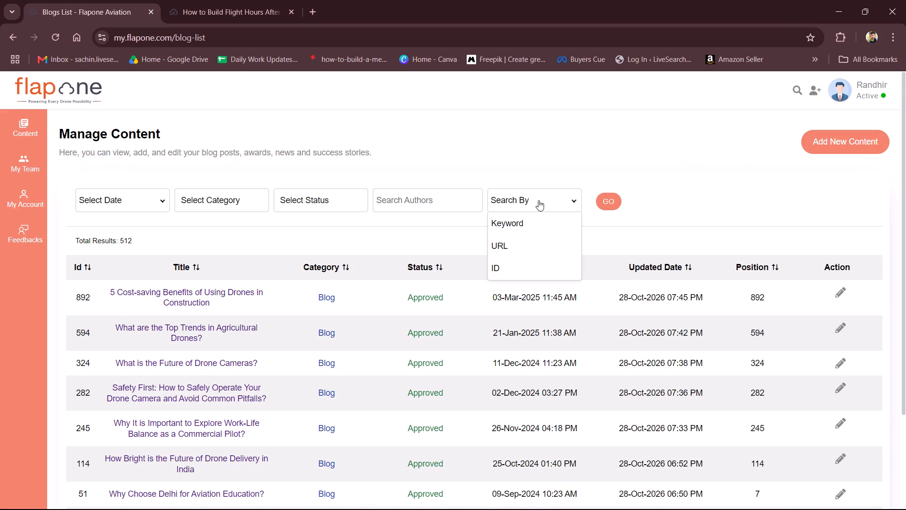
click(495, 236)
click(603, 201)
key(ctrl+v)
key(Tab)
key(Return)
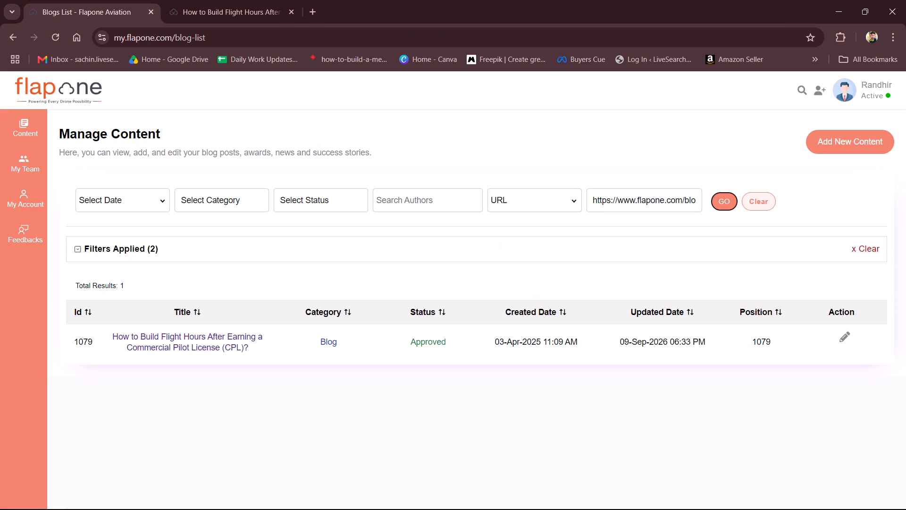
click(826, 343)
Review the live flight-hours post from introduction to section 9, examining its existing links and candidate keywords for internal links.
click(192, 0)
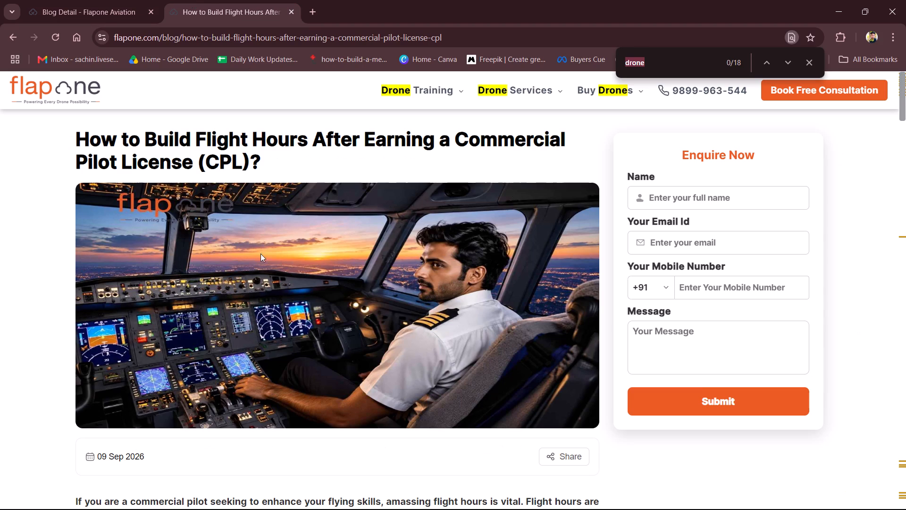
scroll(291, 272, down, 4)
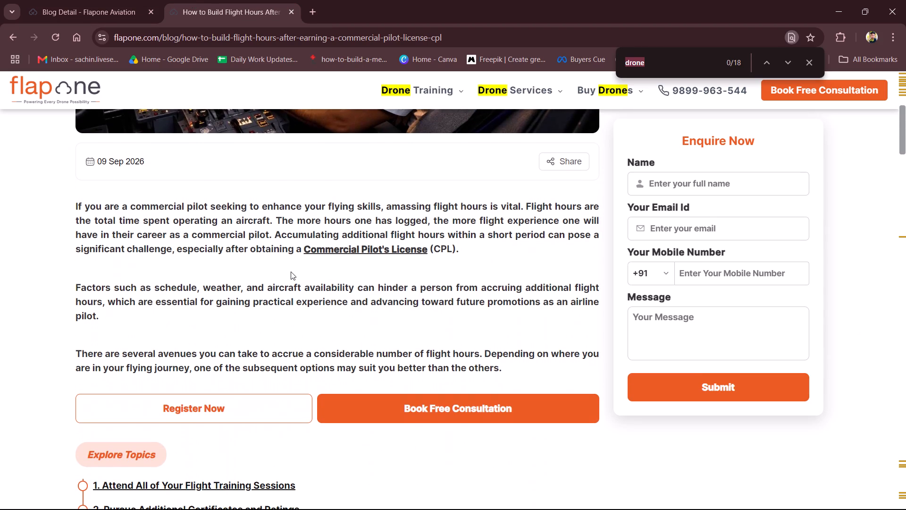
scroll(323, 247, down, 5)
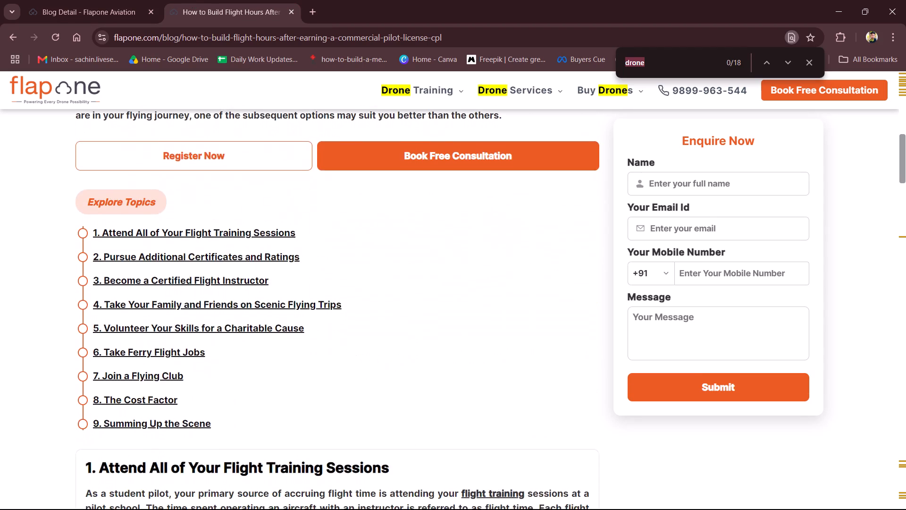
scroll(323, 247, down, 2)
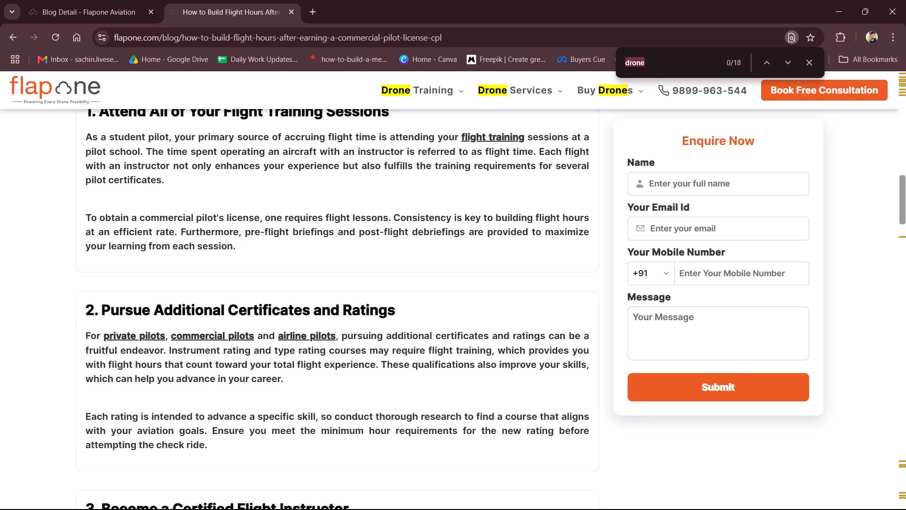
scroll(341, 359, down, 6)
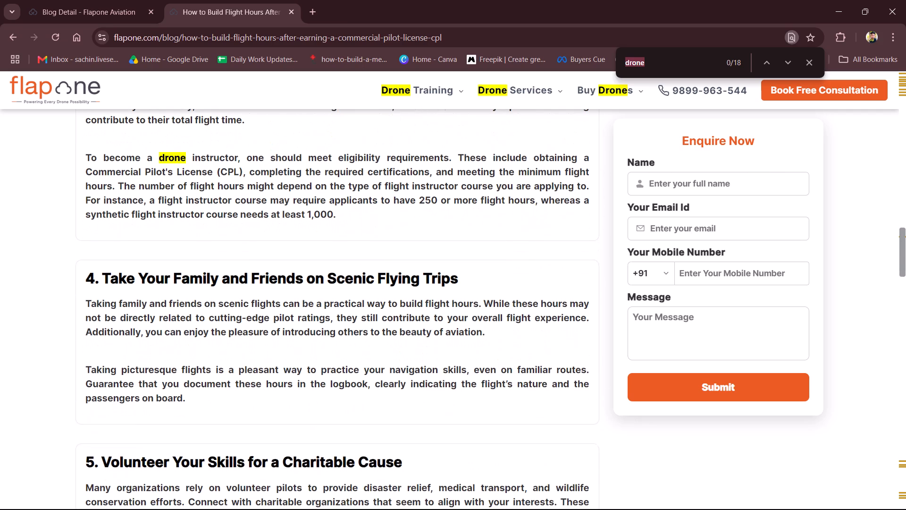
scroll(341, 359, down, 5)
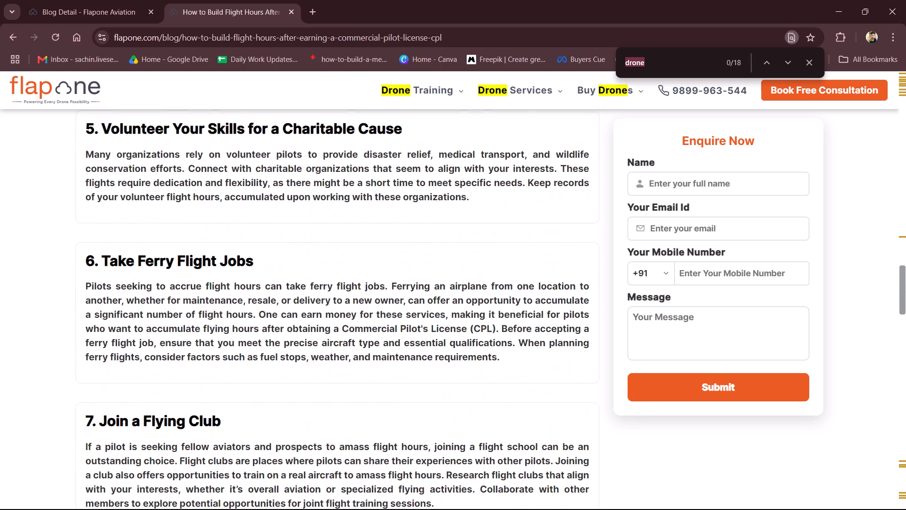
scroll(341, 359, down, 7)
scroll(341, 359, up, 2)
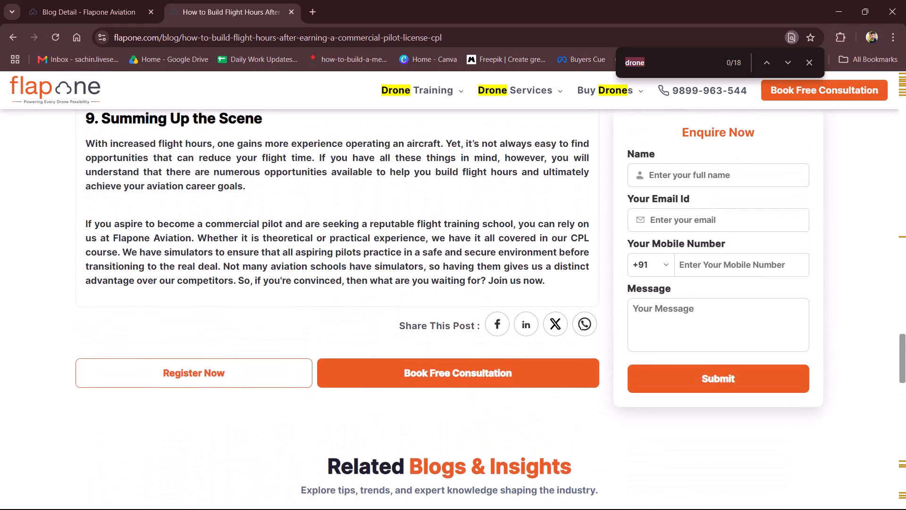
scroll(341, 359, up, 4)
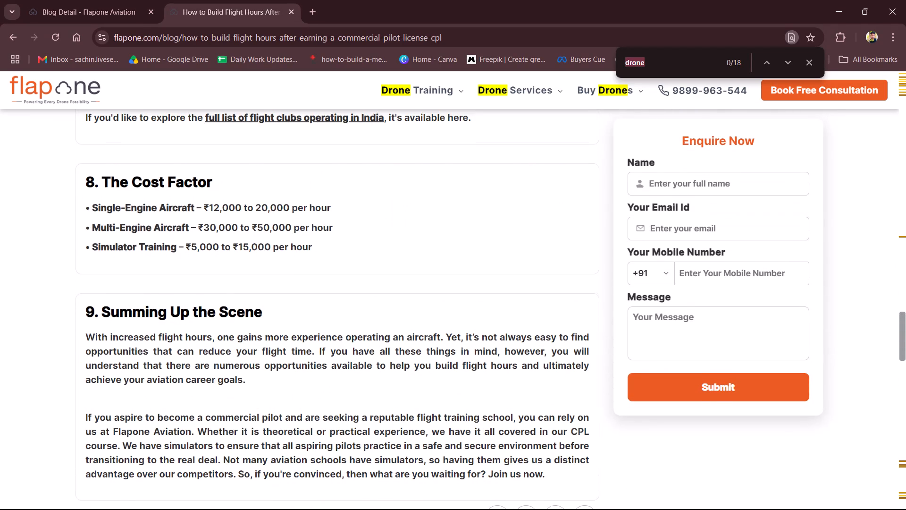
scroll(341, 359, up, 2)
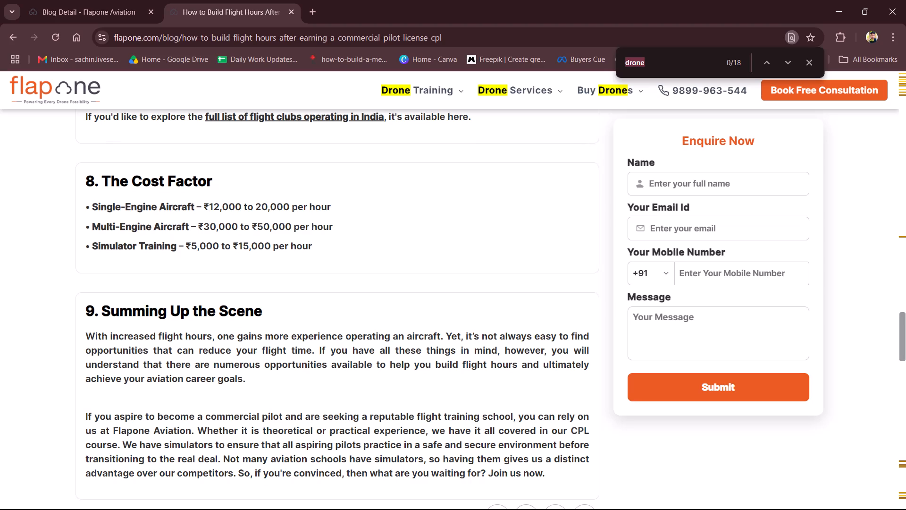
scroll(341, 359, up, 3)
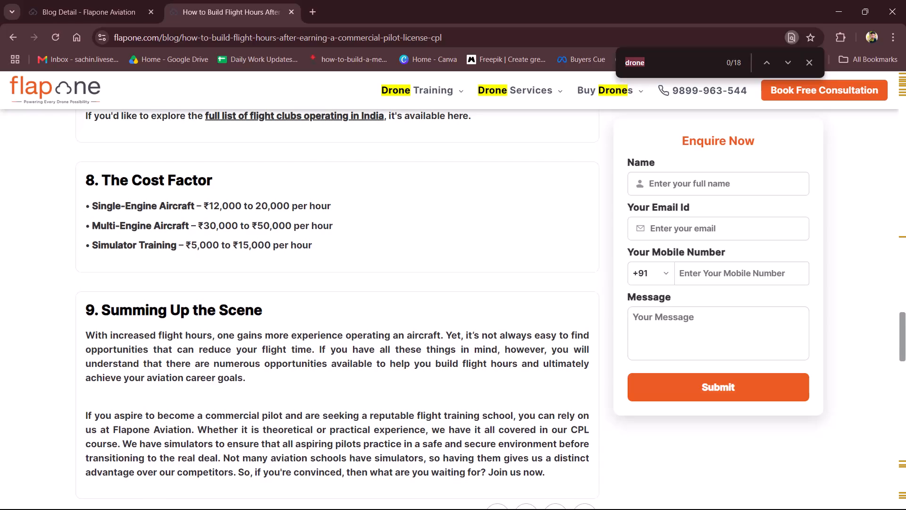
scroll(341, 359, up, 2)
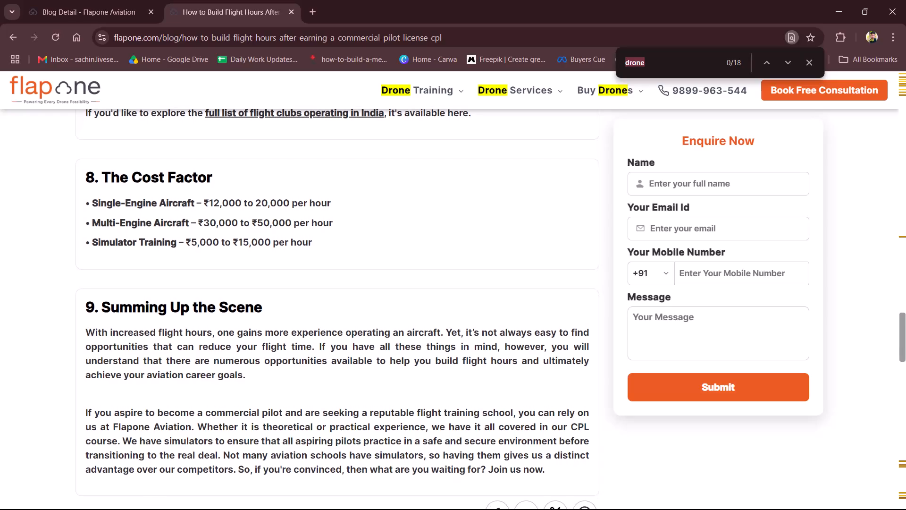
scroll(341, 359, down, 1)
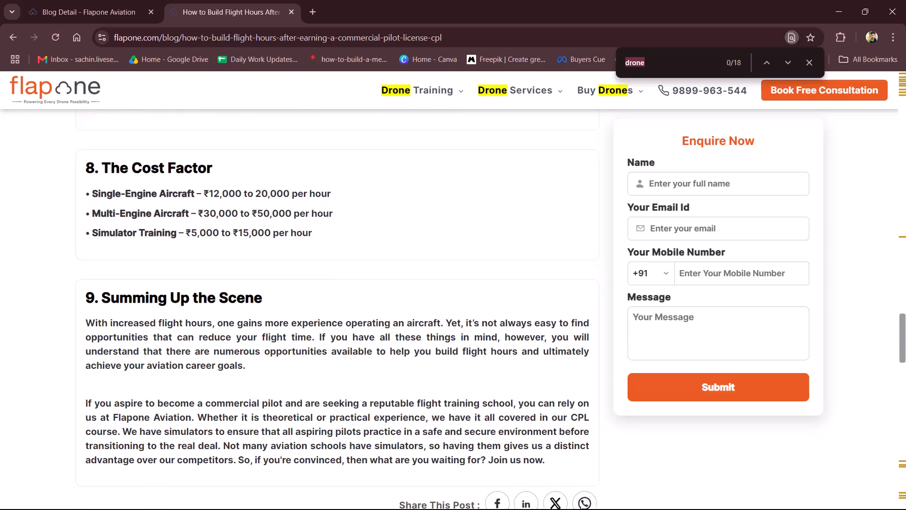
scroll(341, 359, down, 1)
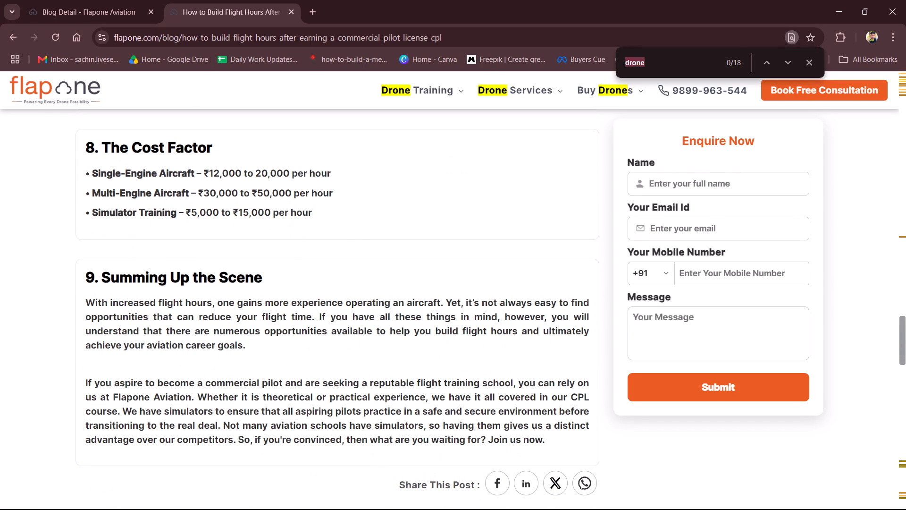
scroll(360, 238, up, 7)
scroll(360, 238, down, 1)
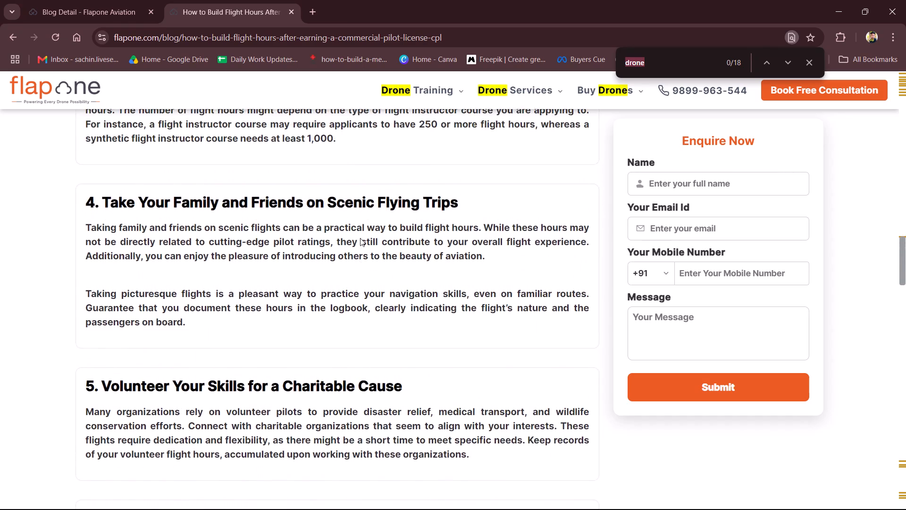
scroll(360, 238, down, 1)
scroll(360, 238, up, 3)
scroll(360, 238, down, 3)
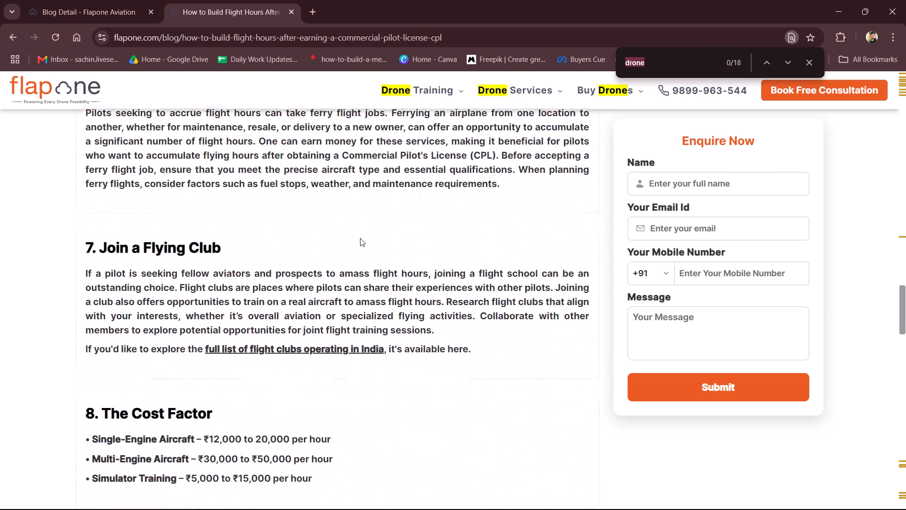
scroll(307, 290, up, 17)
scroll(307, 290, down, 5)
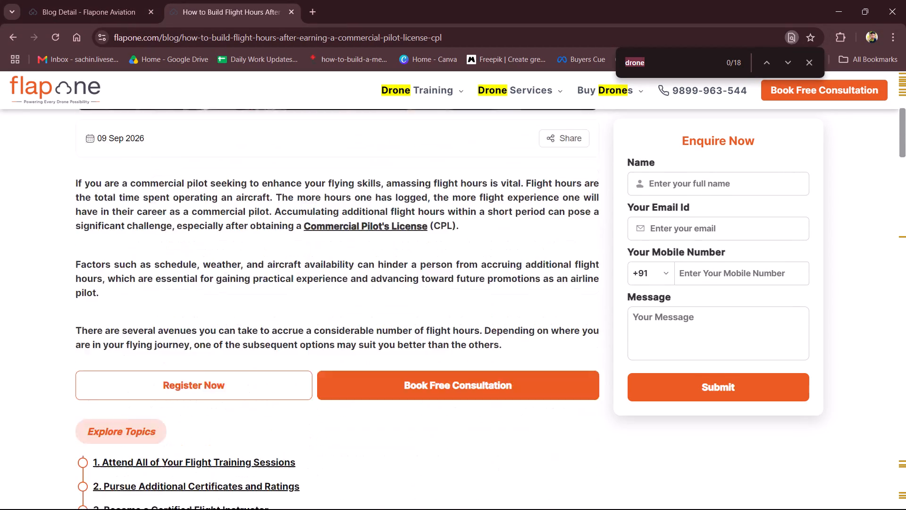
scroll(307, 290, down, 1)
Remove the link and bold formatting from "Commercial Pilot's License" in the post's Main Description.
click(133, 0)
scroll(343, 306, down, 1)
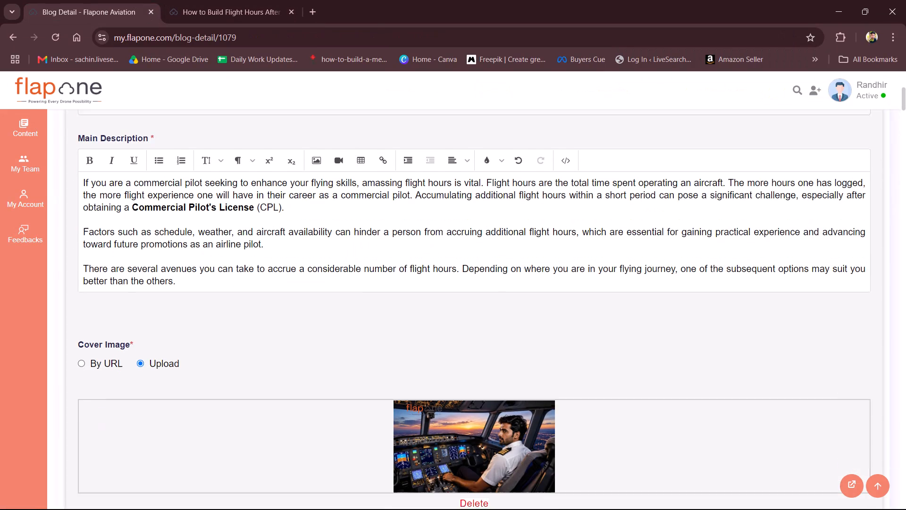
scroll(365, 298, down, 2)
click(196, 198)
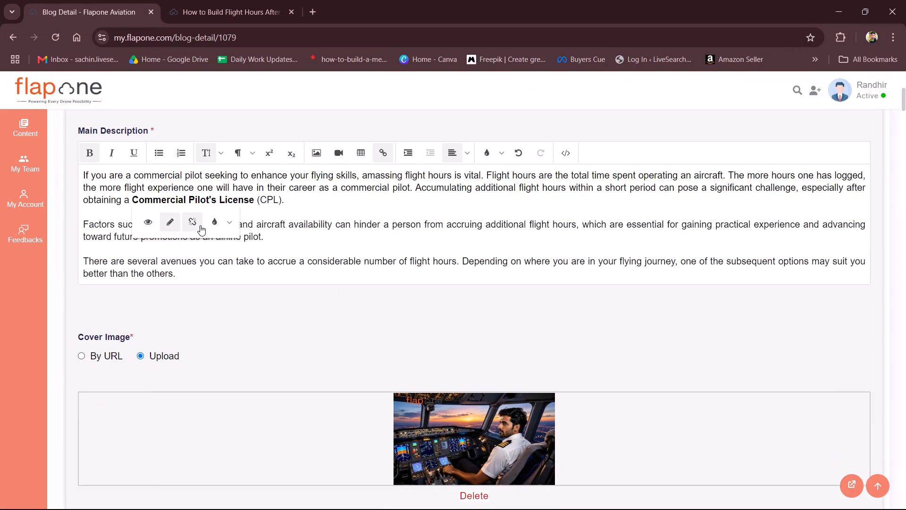
click(200, 226)
key(ctrl+shift+Left)
key(ctrl+shift+Left)
key(ctrl+shift+Left)
key(ctrl+shift+Left)
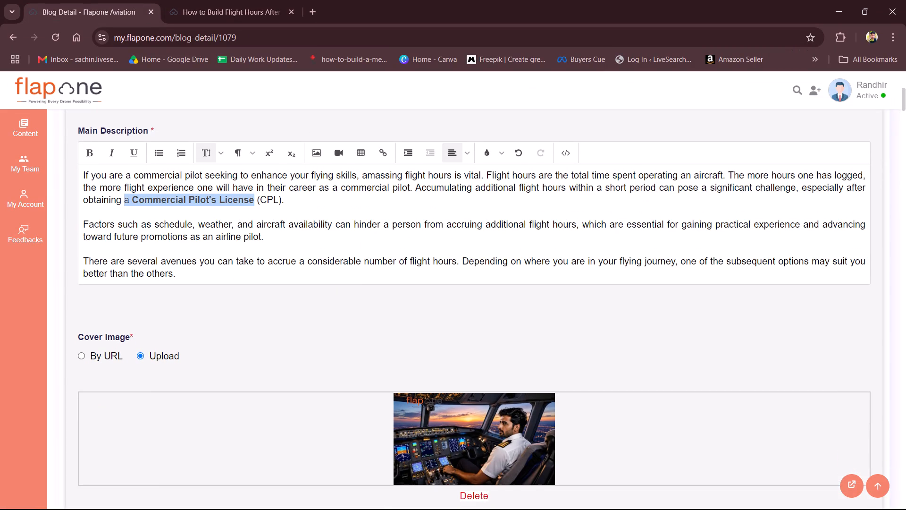
key(ctrl+b)
key(ctrl+b)
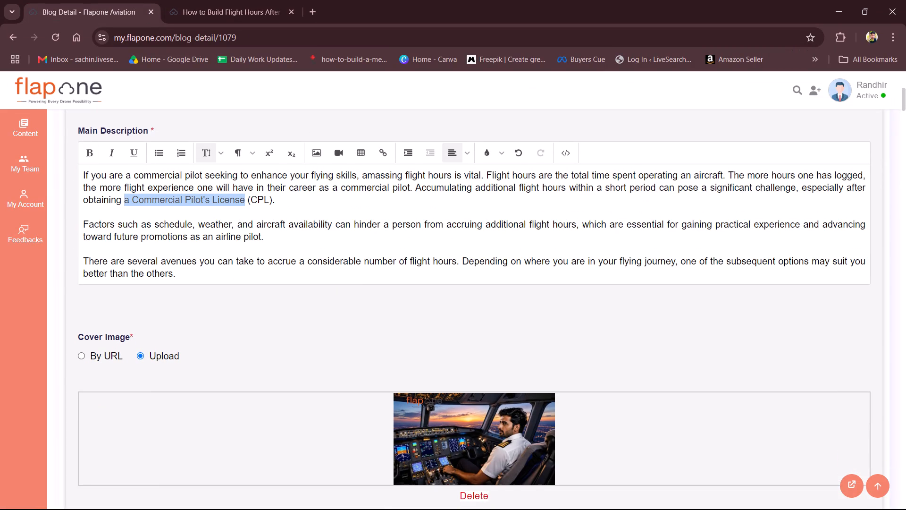
Check section 1 of the live post, and remove the link and bold formatting from "flight training" in that section's description.
drag(222, 0, 263, 384)
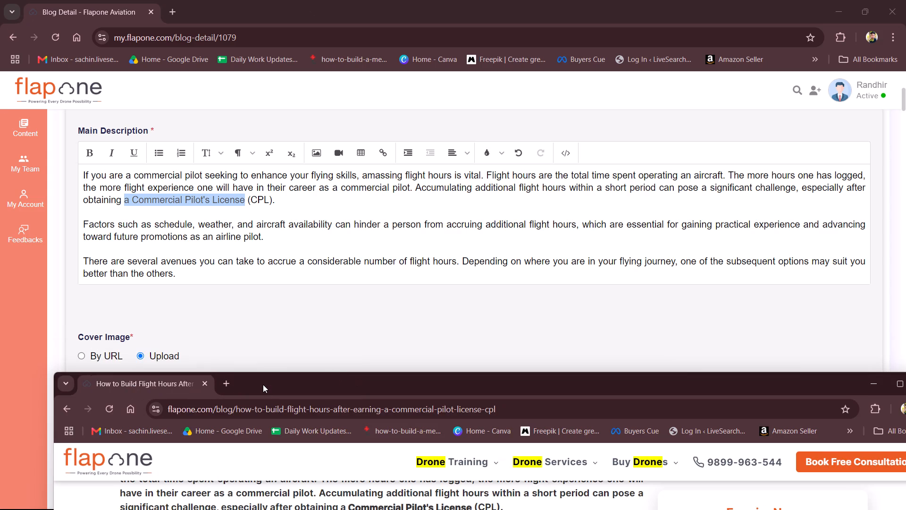
drag(177, 382, 250, 0)
scroll(261, 173, down, 7)
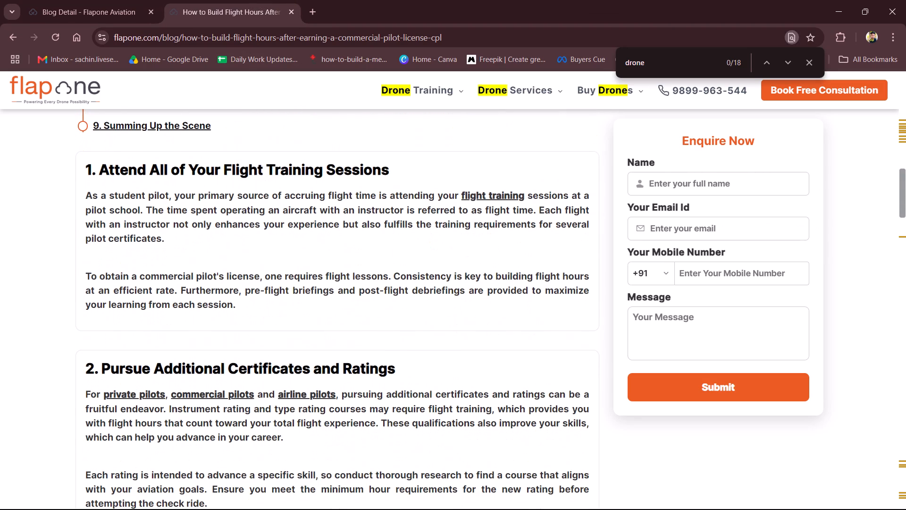
click(59, 0)
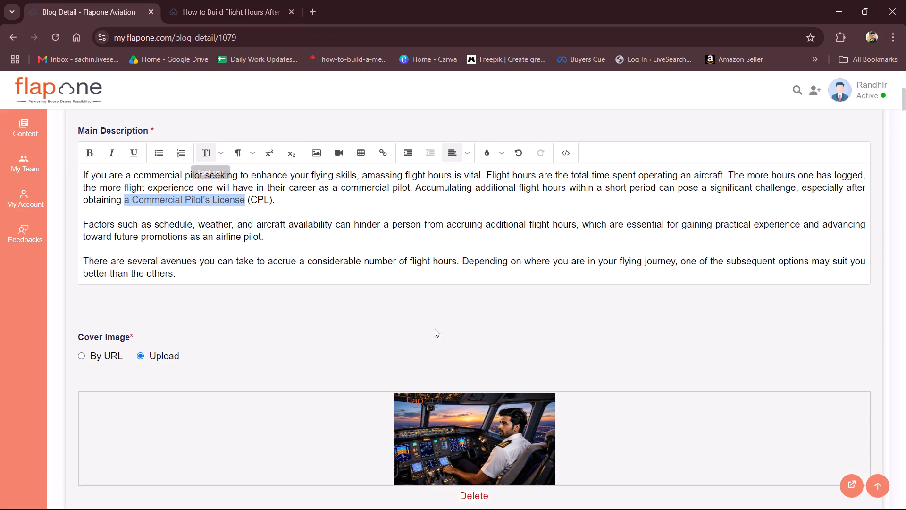
scroll(449, 340, down, 9)
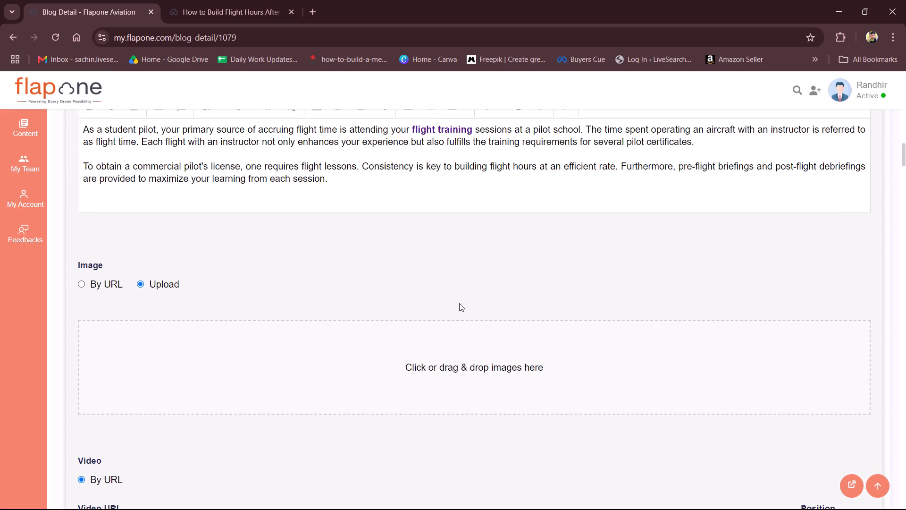
scroll(459, 303, down, 1)
click(440, 130)
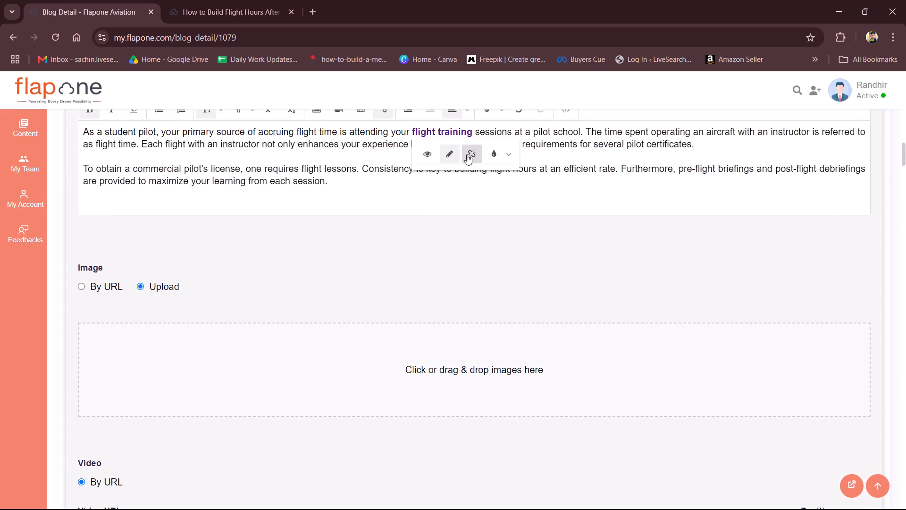
click(467, 154)
key(ctrl+shift+Left)
key(ctrl+shift+Left)
key(ctrl+b)
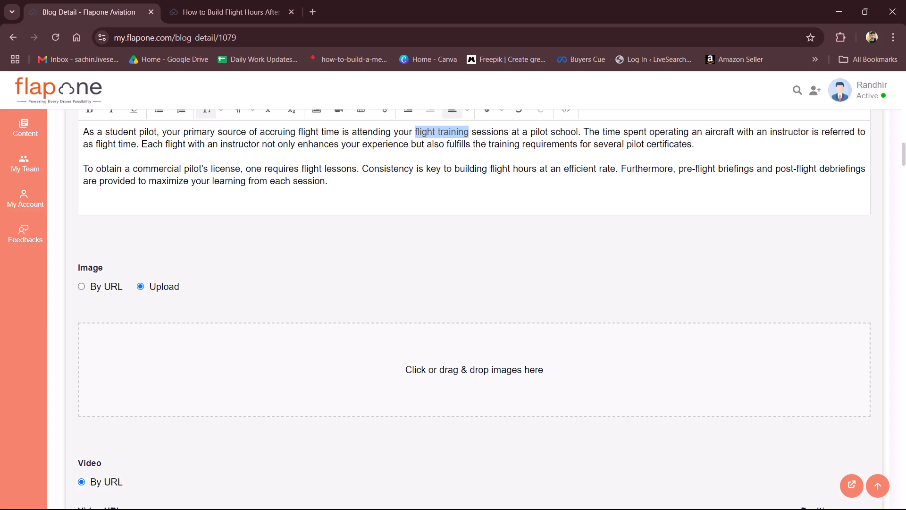
Remove the links from "airline pilots", "commercial pilots" and "private pilots" in the section 2 description.
click(189, 0)
scroll(339, 282, down, 2)
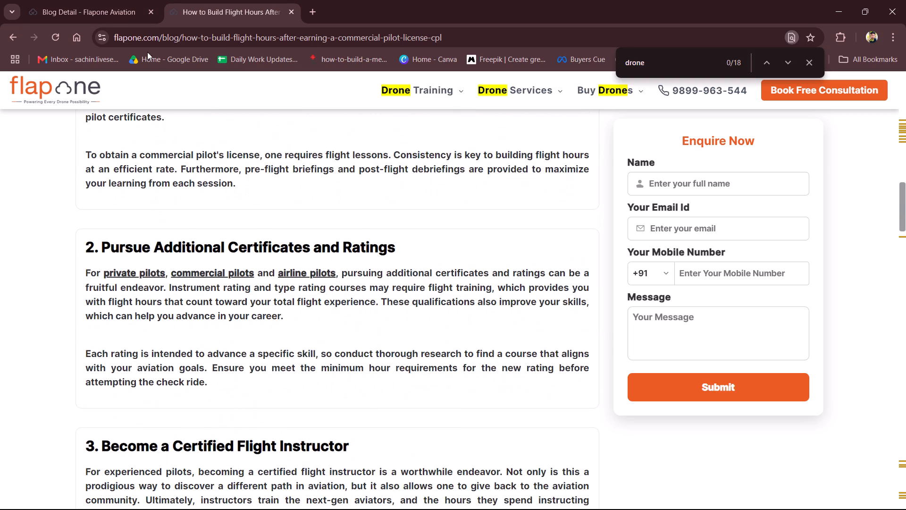
click(105, 0)
scroll(298, 262, down, 6)
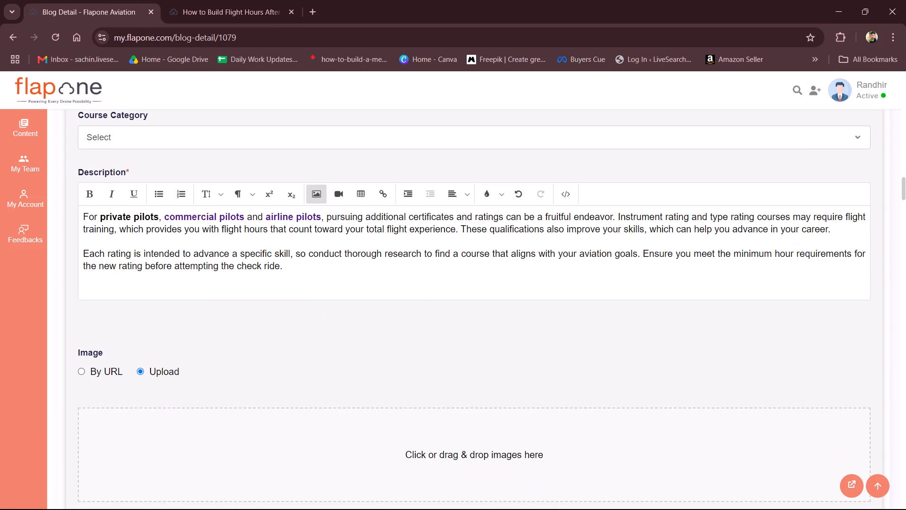
click(300, 219)
click(322, 239)
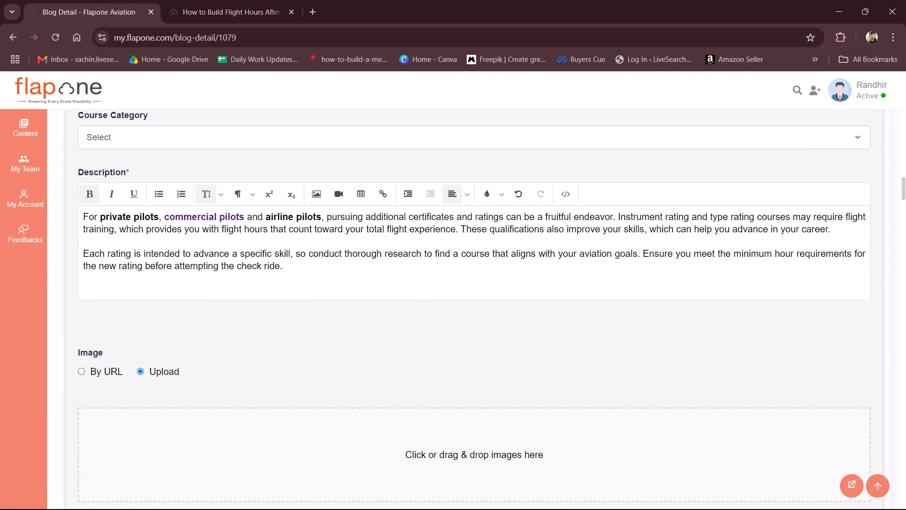
click(183, 217)
click(218, 235)
click(127, 218)
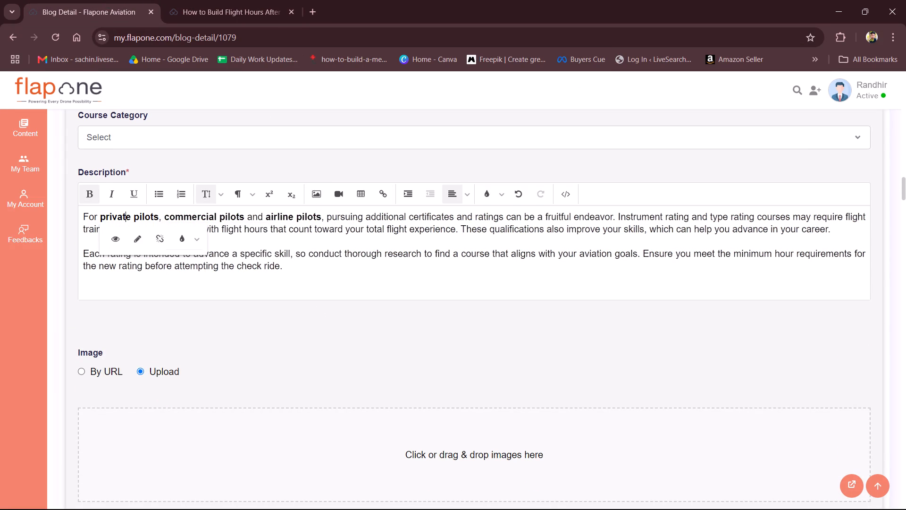
click(158, 235)
Remove the bold formatting from "private pilots", "commercial pilots" and "airline pilots" in the section 2 description.
key(ctrl+Left)
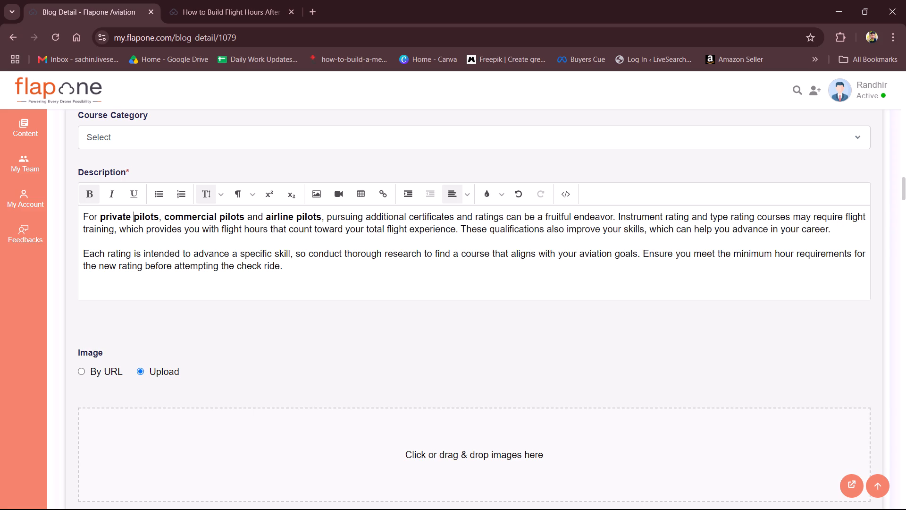
key(ctrl+Left)
key(ctrl+shift+Right)
key(ctrl+shift+Right)
key(ctrl+shift+Right)
key(ctrl+shift+Right)
key(ctrl+shift+Right)
key(ctrl+shift+Right)
key(ctrl+shift+Right)
key(ctrl+shift+Right)
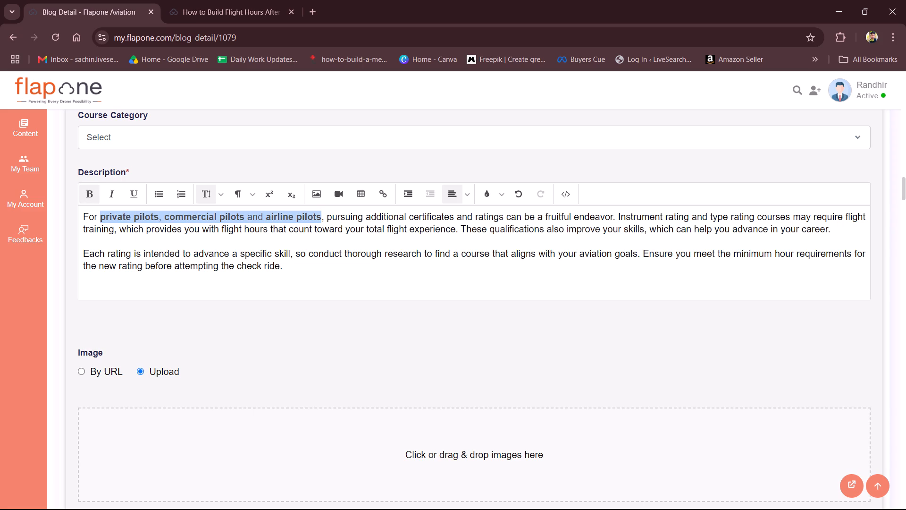
key(ctrl+b)
key(ctrl+b)
key(ctrl+b)
click(255, 354)
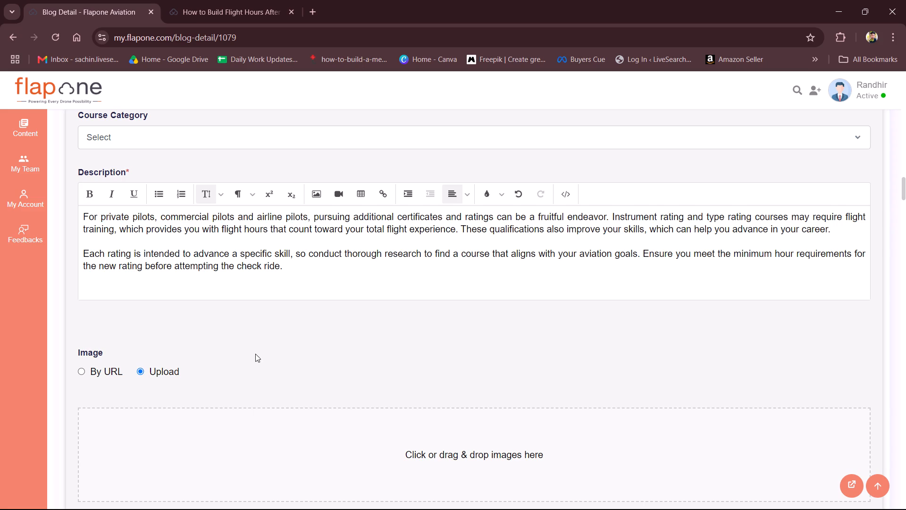
Examine sections 3 to 9 of the live flight-hours post for links that still need clearing.
scroll(255, 354, down, 8)
click(238, 0)
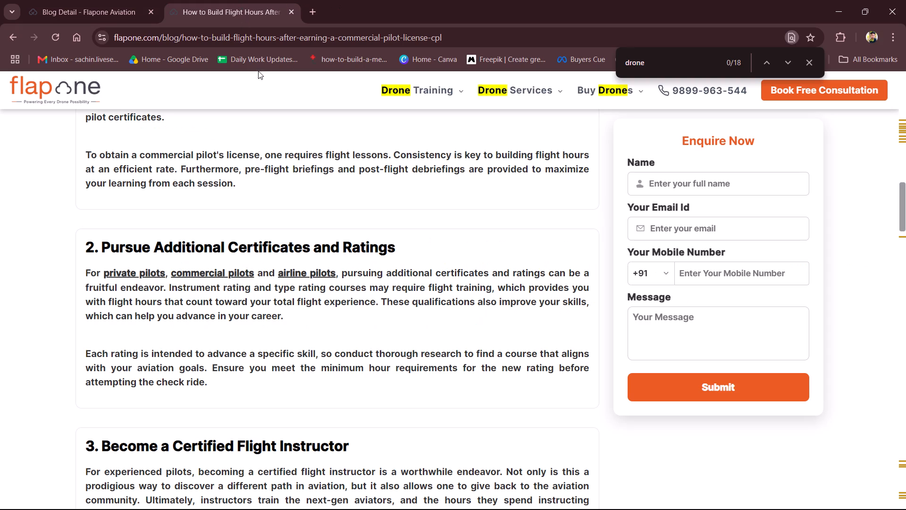
scroll(338, 288, down, 8)
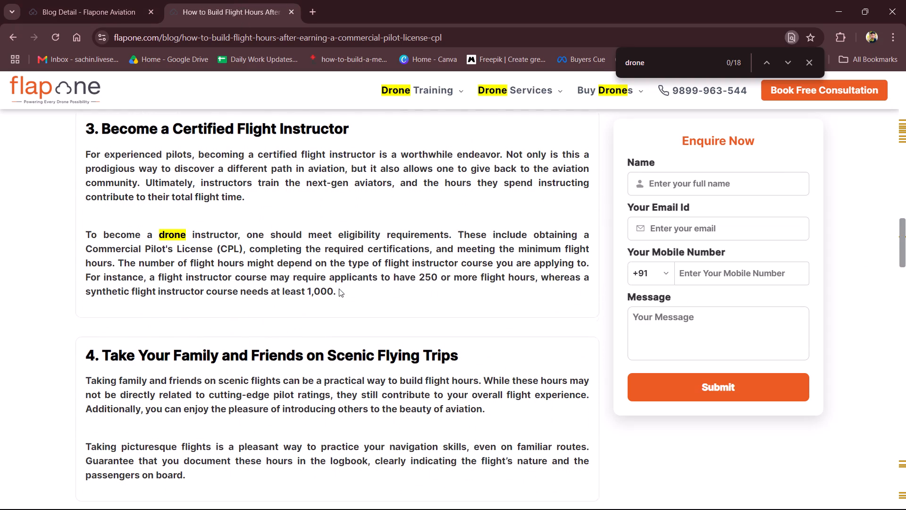
scroll(339, 289, down, 10)
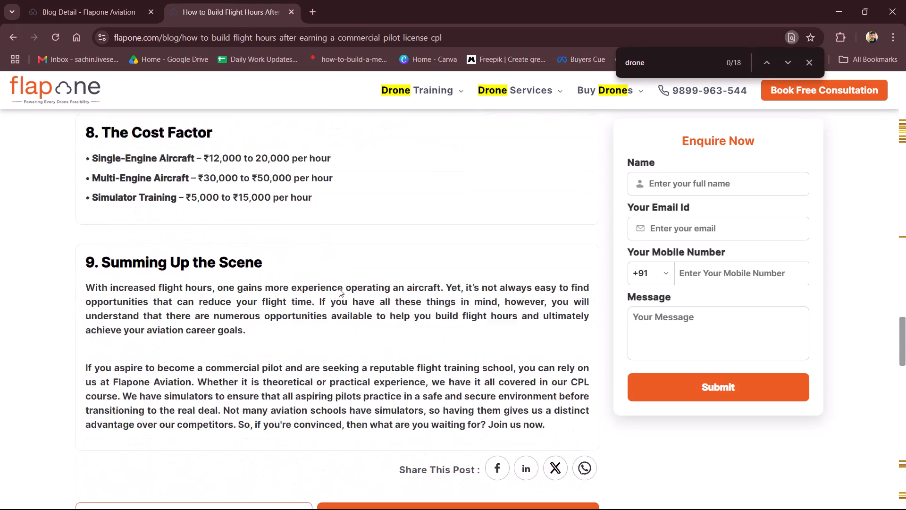
scroll(339, 289, down, 2)
scroll(339, 289, up, 1)
Remove the link from "full list of flight clubs operating in India" in the section 7 description of the post editor.
click(119, 0)
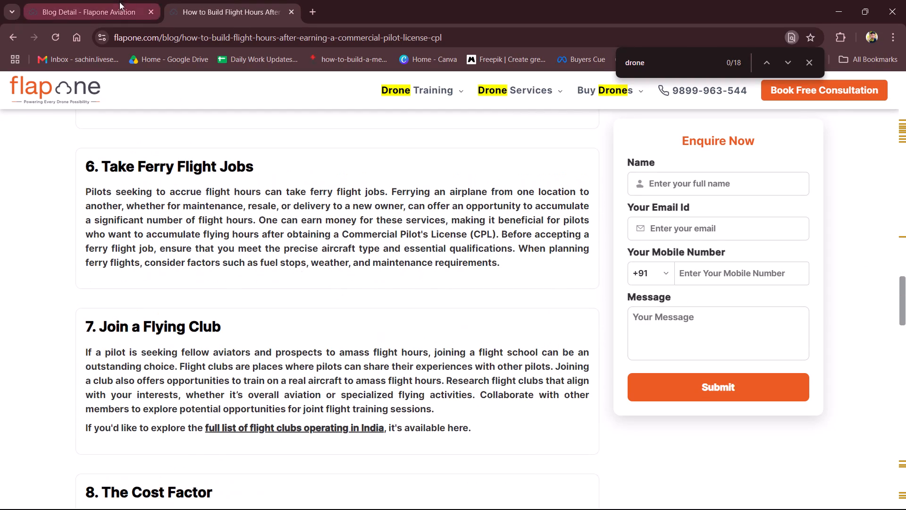
scroll(274, 334, down, 9)
scroll(281, 338, up, 1)
scroll(281, 338, down, 1)
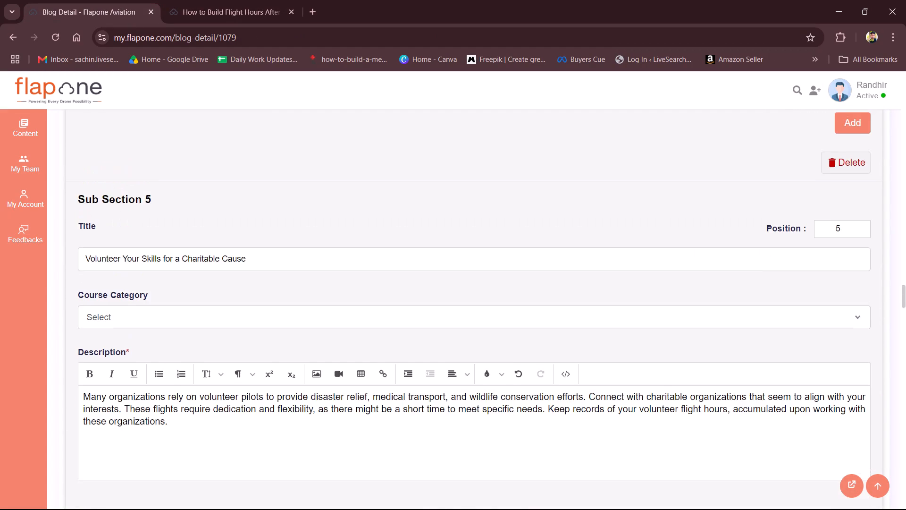
scroll(281, 338, down, 8)
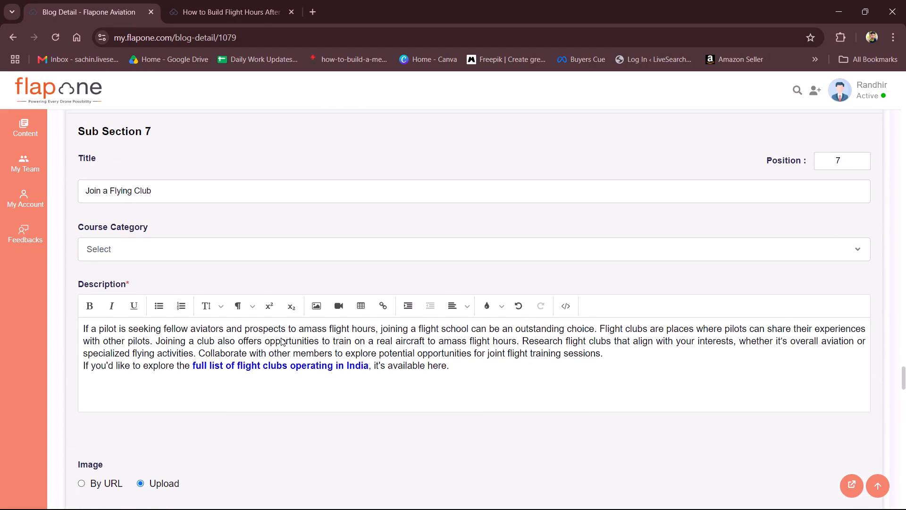
scroll(281, 338, down, 1)
click(281, 349)
click(280, 369)
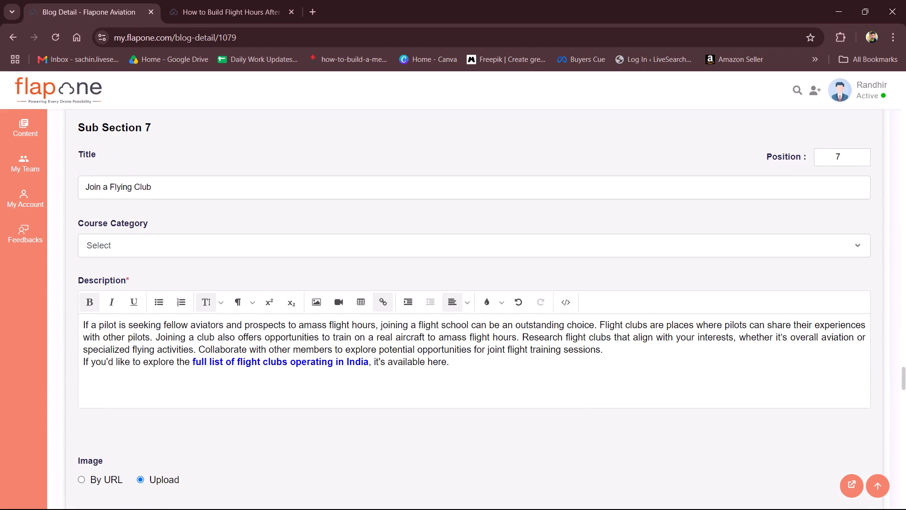
click(289, 369)
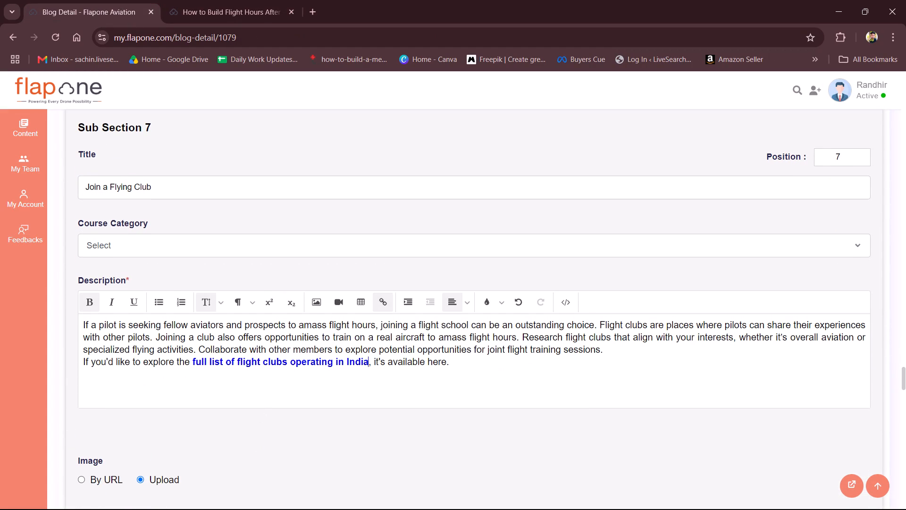
click(258, 363)
click(248, 380)
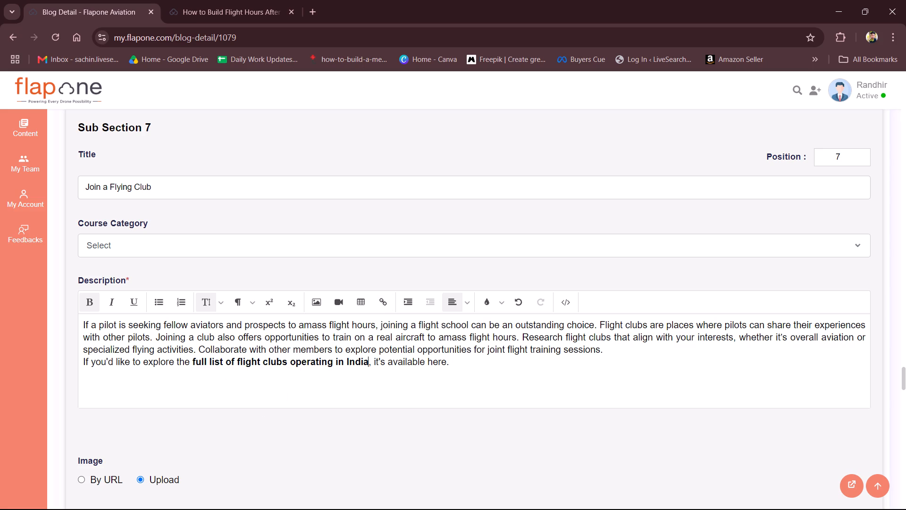
Remove the bold formatting from "full list of flight clubs operating in India" in section 7.
key(ctrl+shift+Left)
key(ctrl+shift+Left)
key(ctrl+shift+Left)
key(ctrl+shift+Left)
key(ctrl+shift+Left)
key(ctrl+shift+Left)
key(ctrl+shift+Left)
key(ctrl+shift+Left)
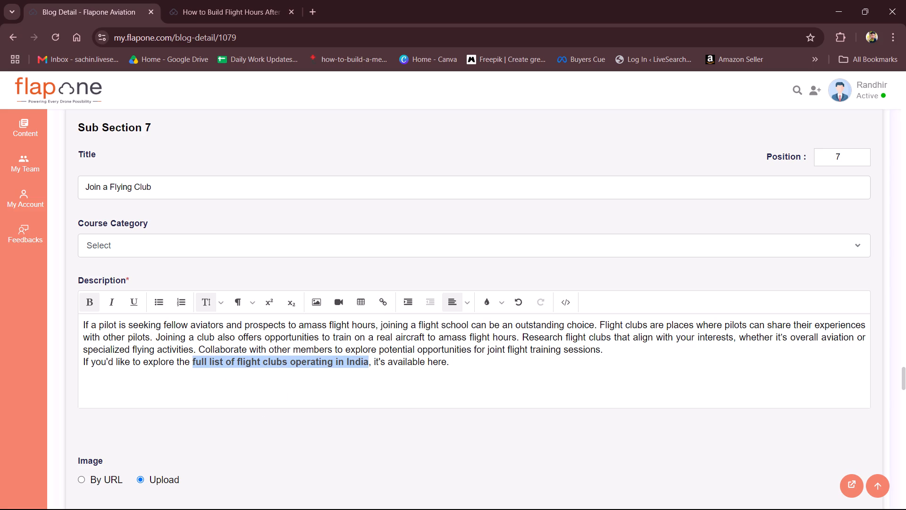
key(ctrl+b)
click(288, 448)
Make "Flapone Aviation" bold in the second paragraph of the section 9 description.
scroll(288, 448, down, 13)
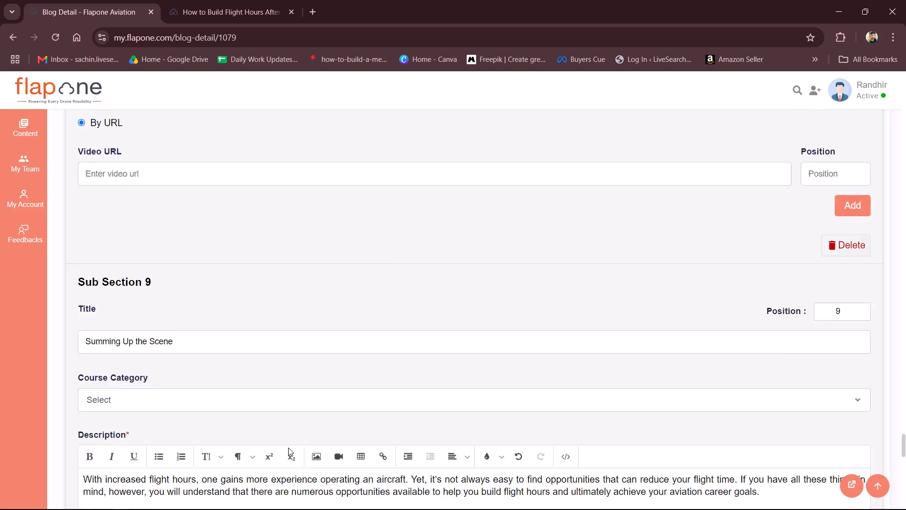
scroll(300, 440, up, 4)
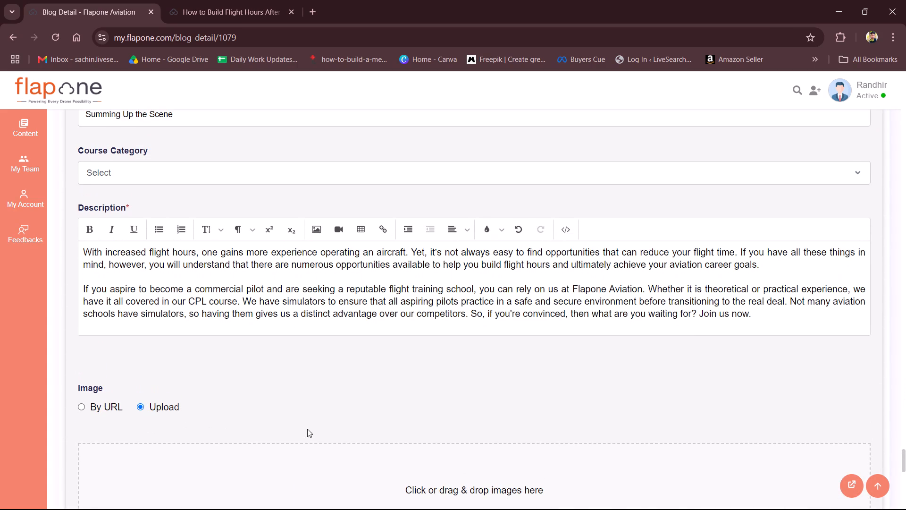
scroll(307, 429, up, 2)
scroll(412, 368, up, 1)
scroll(558, 334, up, 1)
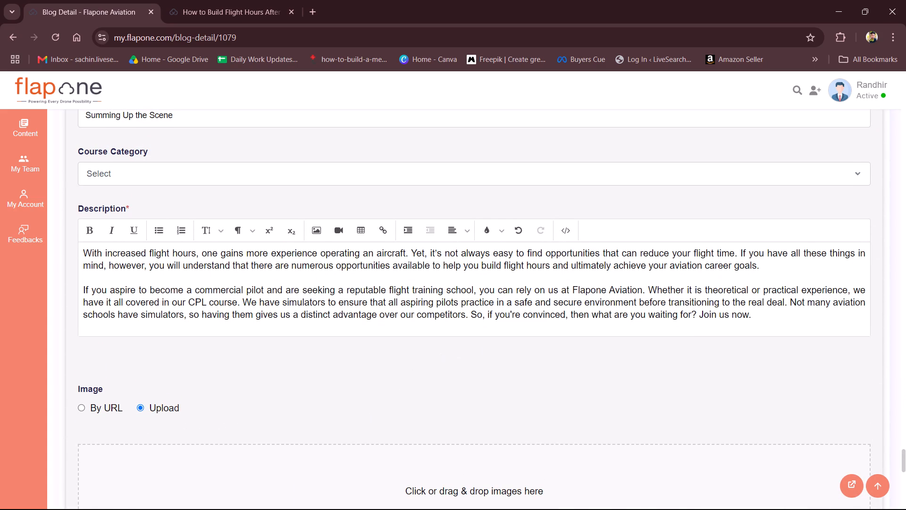
click(643, 290)
key(ctrl+shift+Left)
key(ctrl+shift+Left)
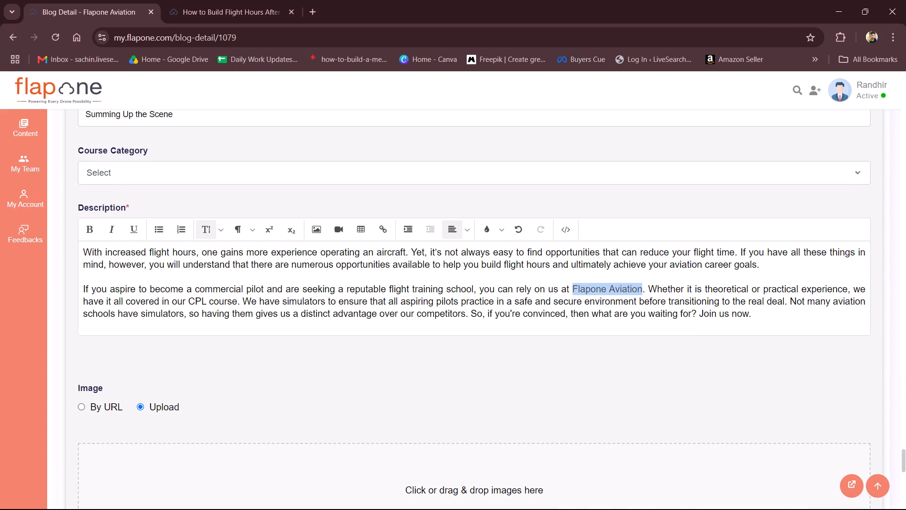
key(ctrl+b)
key(ctrl+k)
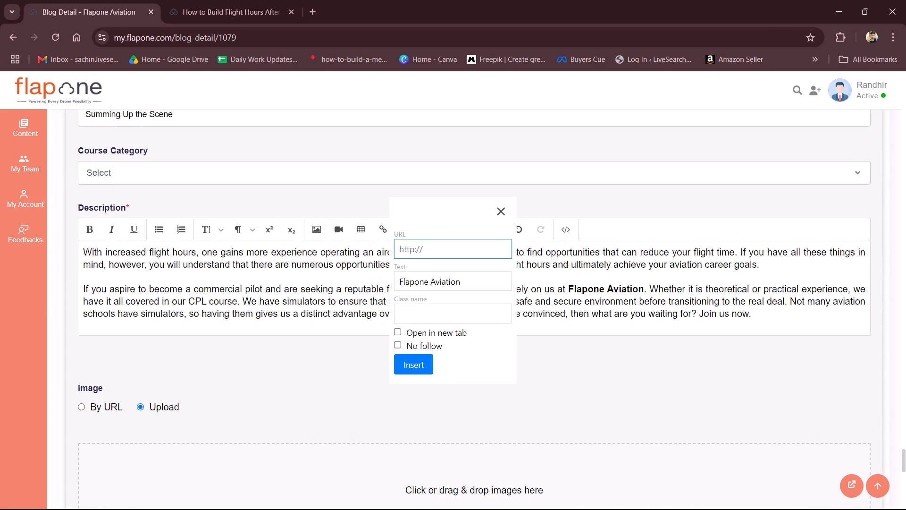
key(ctrl+v)
key(ctrl+shift+Left)
key(ctrl+shift+Left)
key(ctrl+shift+Left)
key(ctrl+shift+Left)
key(ctrl+shift+Left)
key(ctrl+shift+Left)
key(ctrl+shift+Left)
key(ctrl+shift+Left)
key(ctrl+shift+Left)
key(ctrl+shift+Left)
key(ctrl+shift+Left)
key(ctrl+shift+Left)
key(ctrl+shift+Left)
key(ctrl+shift+Left)
key(ctrl+shift+Left)
key(ctrl+shift+Left)
key(ctrl+shift+Left)
key(ctrl+shift+Left)
key(ctrl+shift+Left)
key(ctrl+shift+Left)
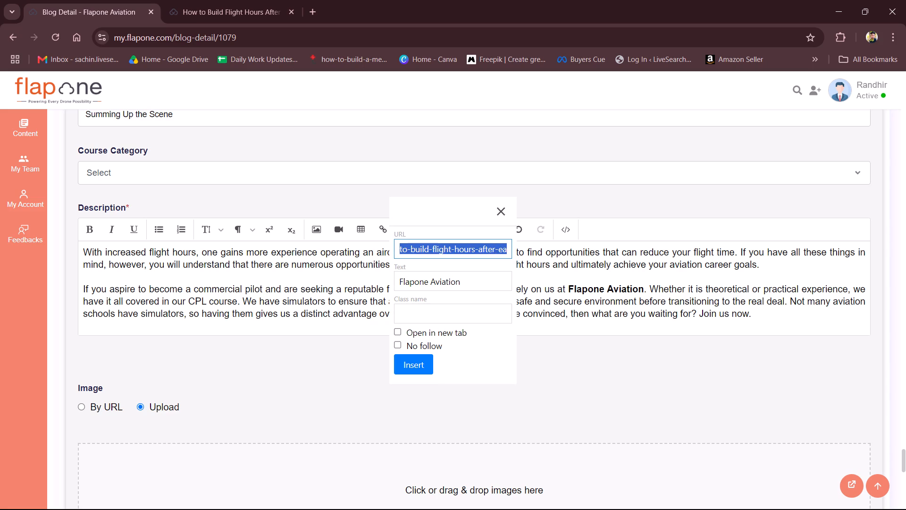
key(ctrl+shift+Left)
key(ctrl+shift+Left)
key(ctrl+shift+Left)
key(ctrl+shift+Right)
key(ctrl+shift+Left)
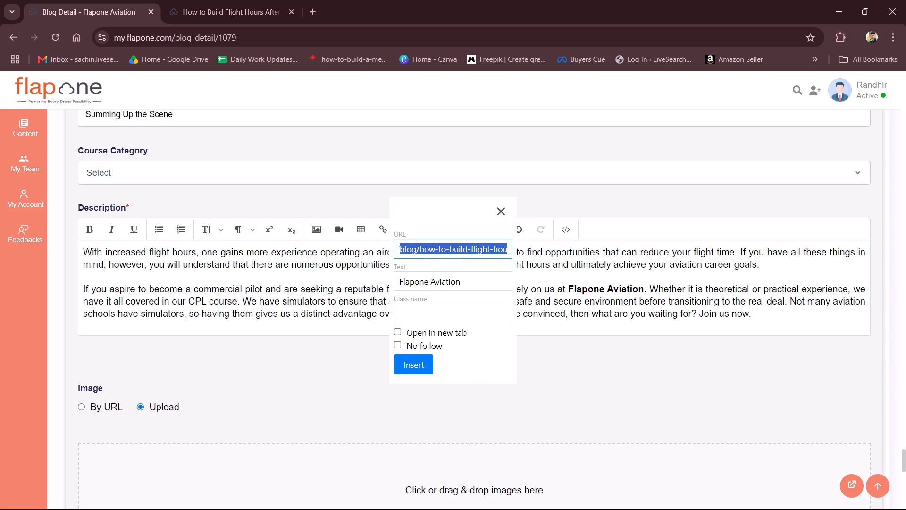
key(BackSpace)
key(Return)
click(640, 376)
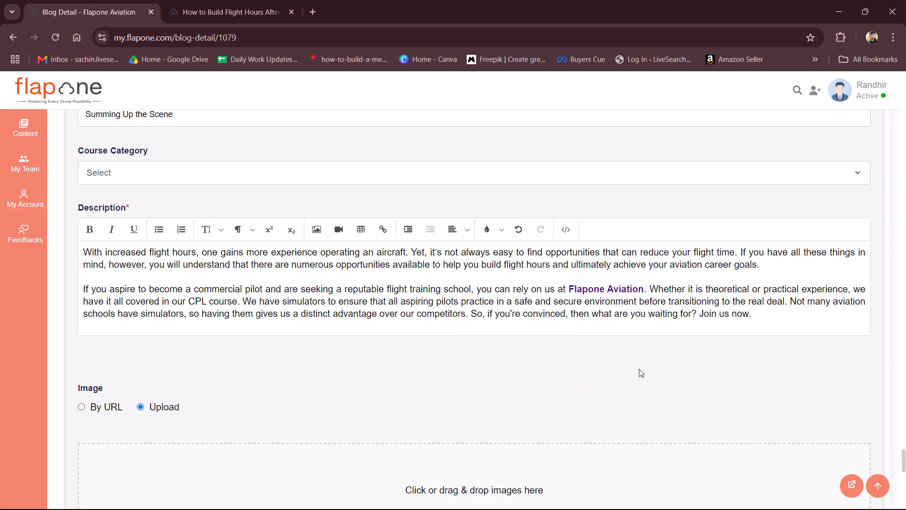
Set the text colour of the "Flapone Aviation" link in section 9 to blue.
click(613, 294)
click(652, 309)
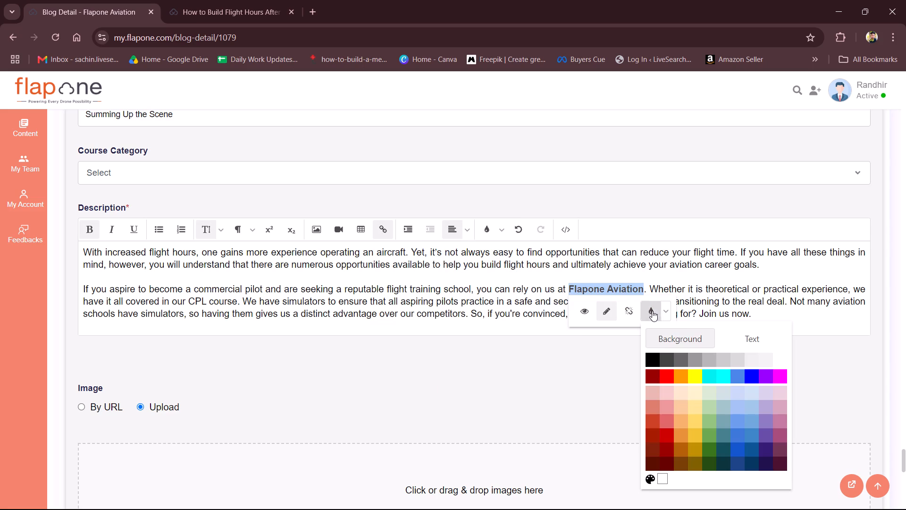
click(751, 344)
click(747, 373)
click(721, 314)
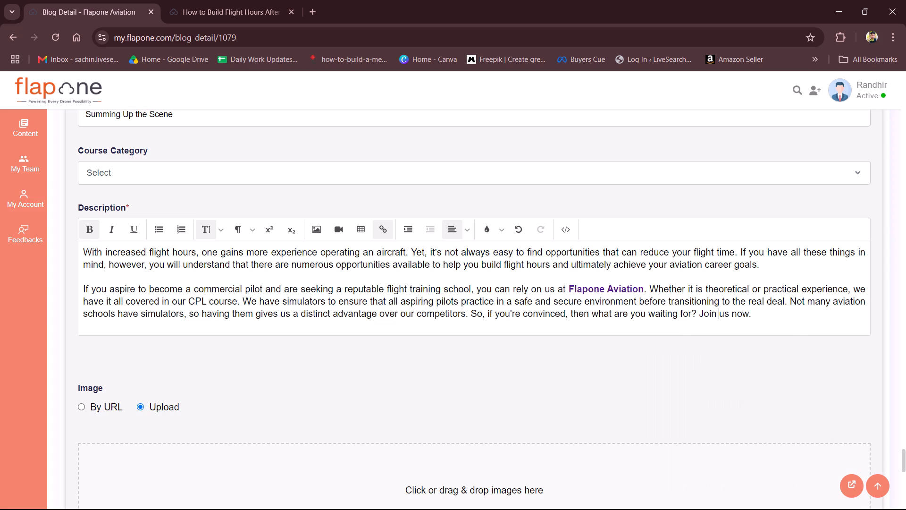
click(587, 295)
click(591, 291)
click(656, 310)
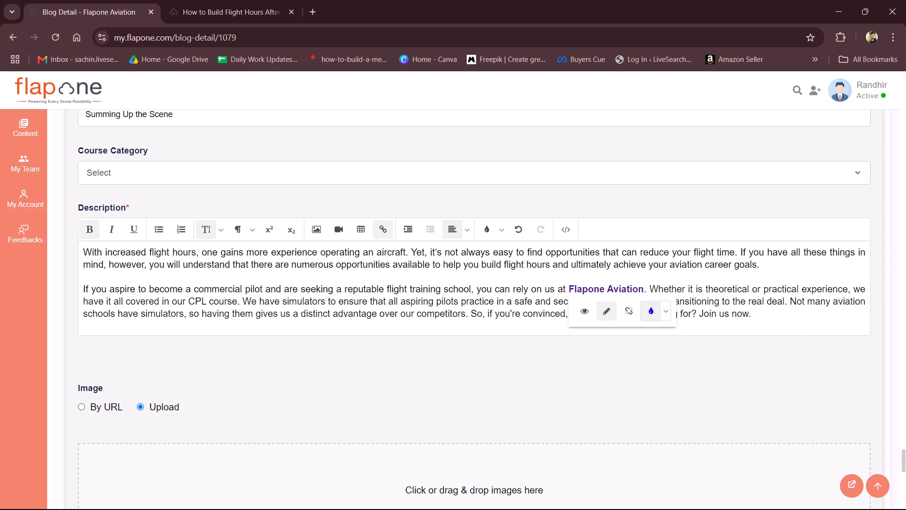
click(679, 295)
click(636, 358)
drag(590, 377, 583, 379)
click(583, 379)
Submit the edited flight-hours blog post.
scroll(583, 378, up, 1)
scroll(583, 378, down, 11)
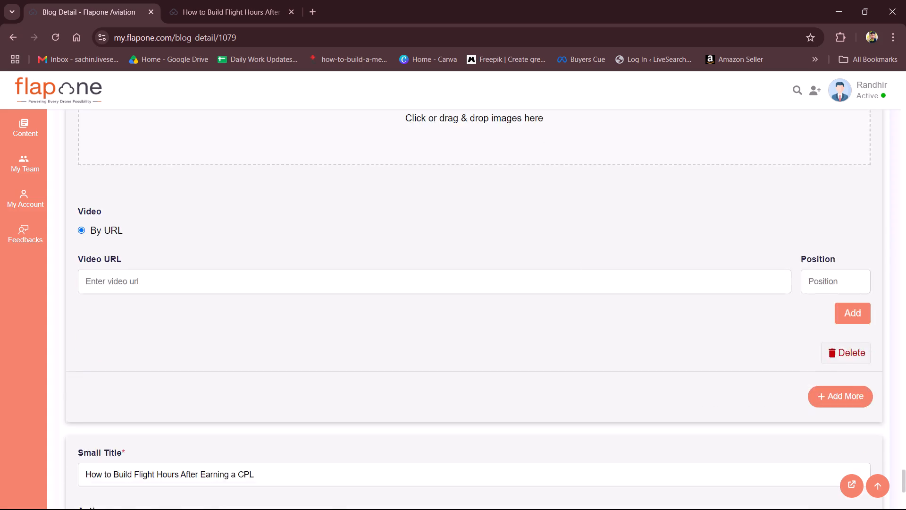
scroll(582, 387, down, 9)
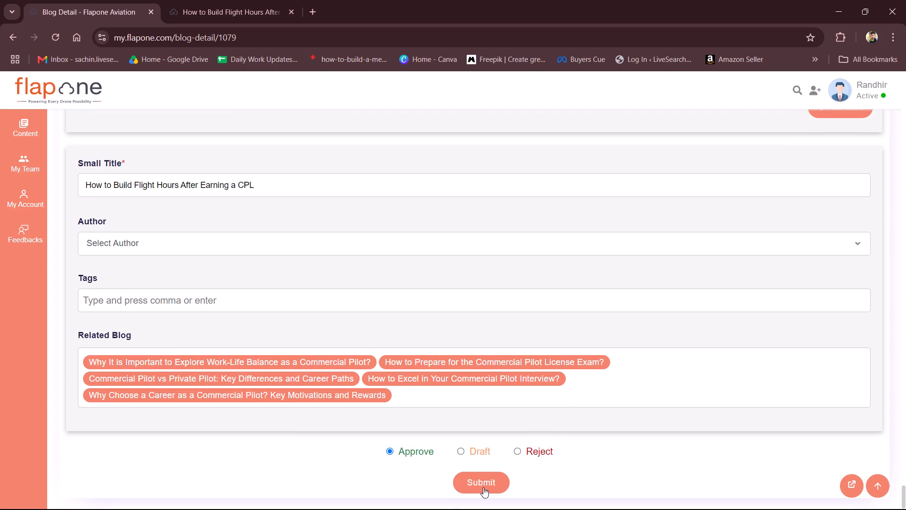
click(483, 480)
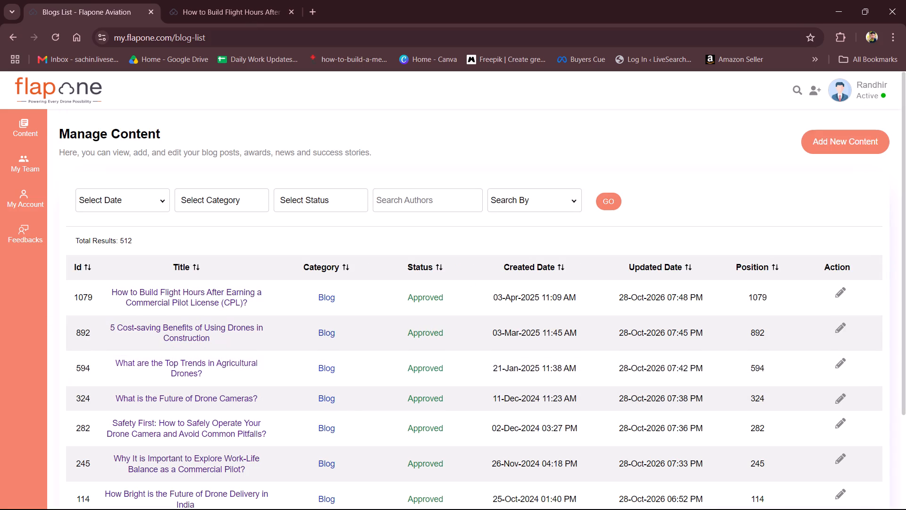
Reload the live flight-hours post, copy "Flapone Aviation" from section 9, and check the sections above it.
click(242, 0)
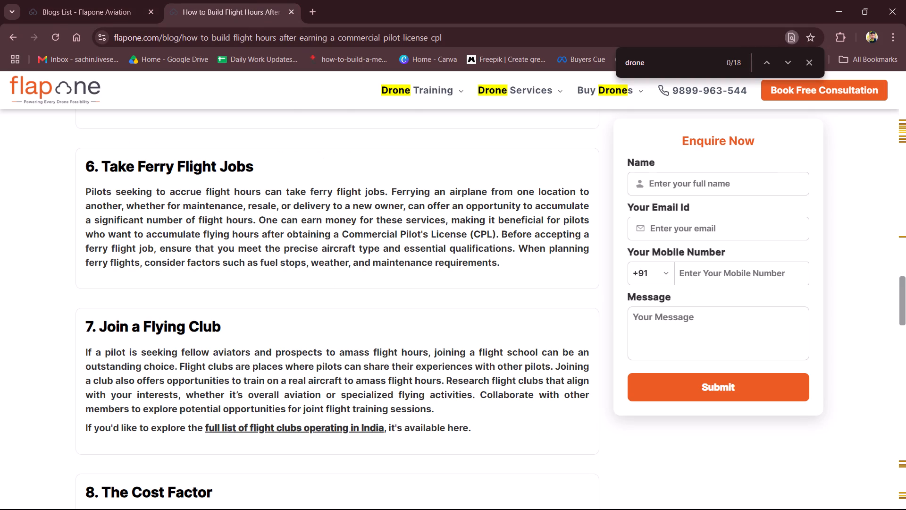
key(ctrl+r)
scroll(376, 418, down, 15)
scroll(377, 418, up, 3)
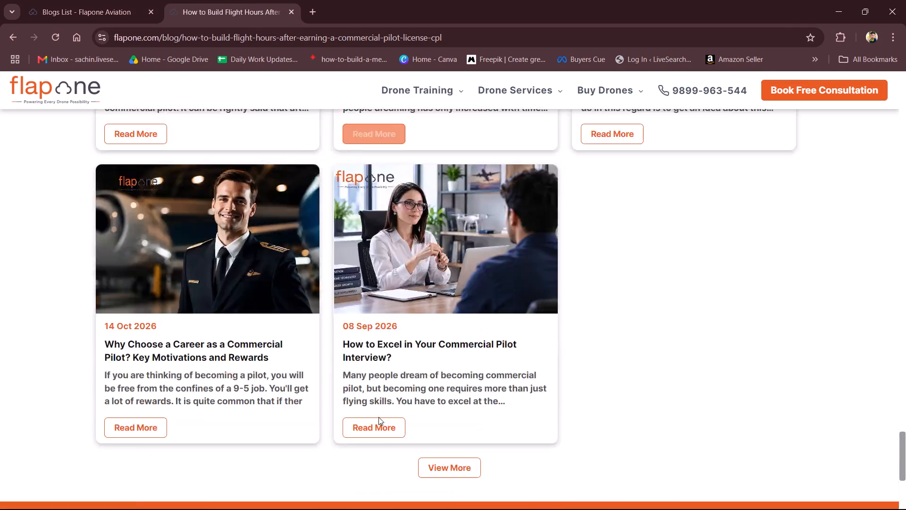
scroll(378, 417, up, 9)
drag(194, 360, 166, 362)
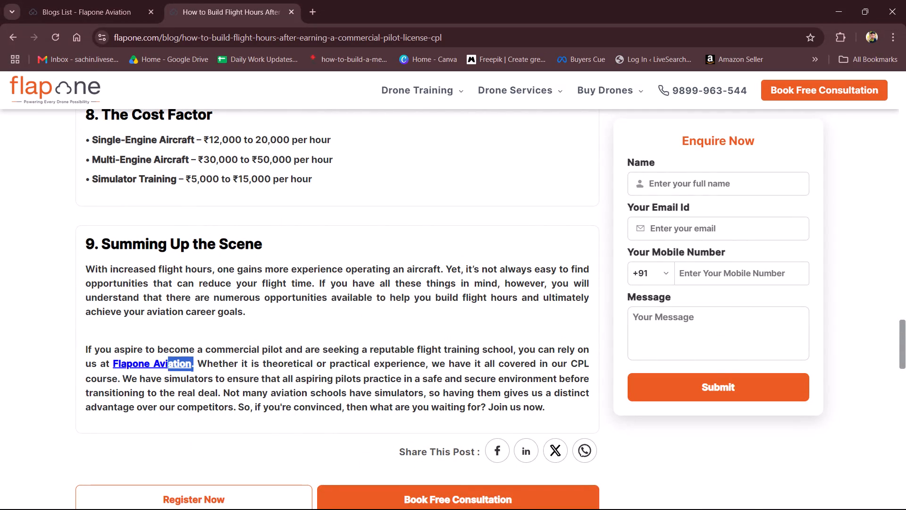
drag(166, 362, 117, 365)
key(ctrl+c)
scroll(324, 292, up, 5)
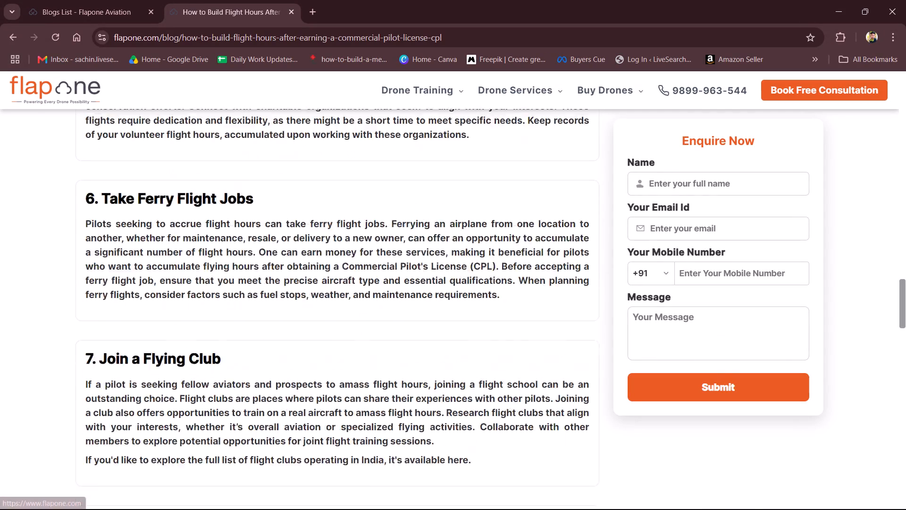
scroll(324, 292, up, 15)
scroll(357, 292, down, 12)
Switch to the Flapone Articles spreadsheet and fill the flight-hours post's URL cell B280 with yellow.
key(alt+Tab)
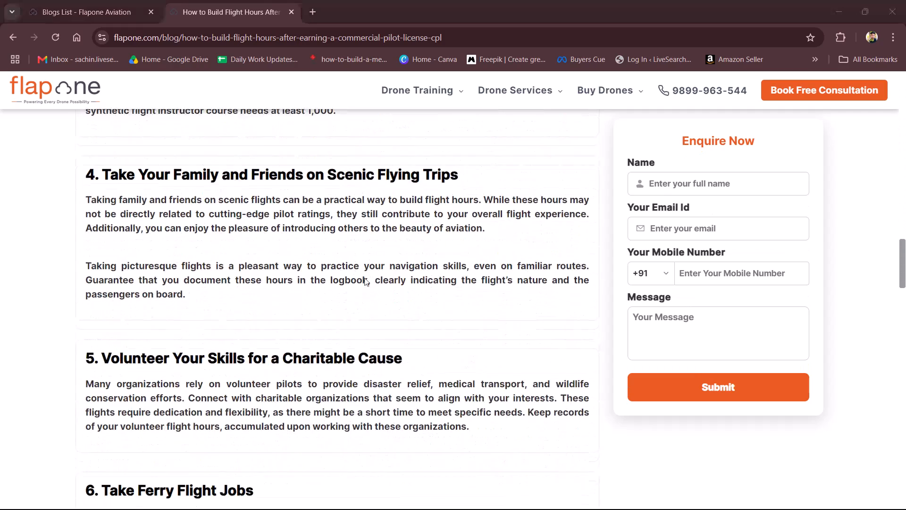
click(466, 120)
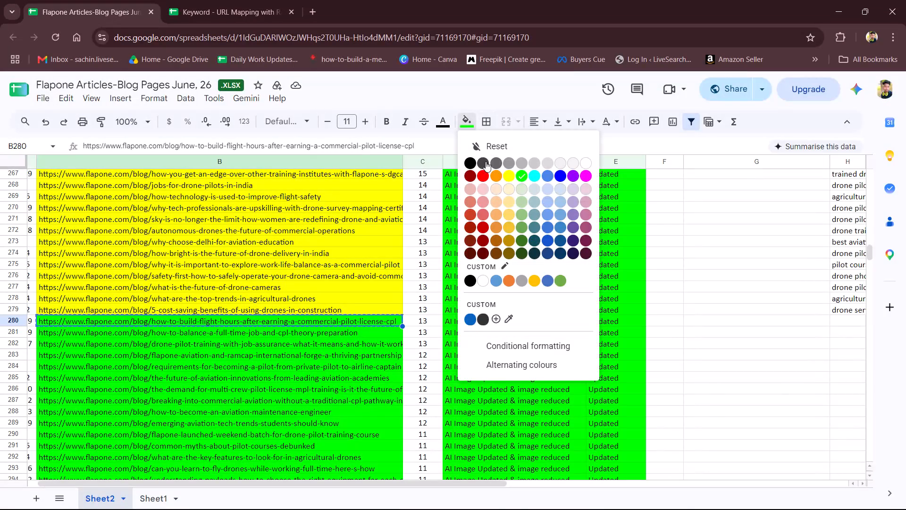
click(510, 175)
Record "Flapone Aviation," as the linked keyword in cell H280 and save the sheet.
click(853, 323)
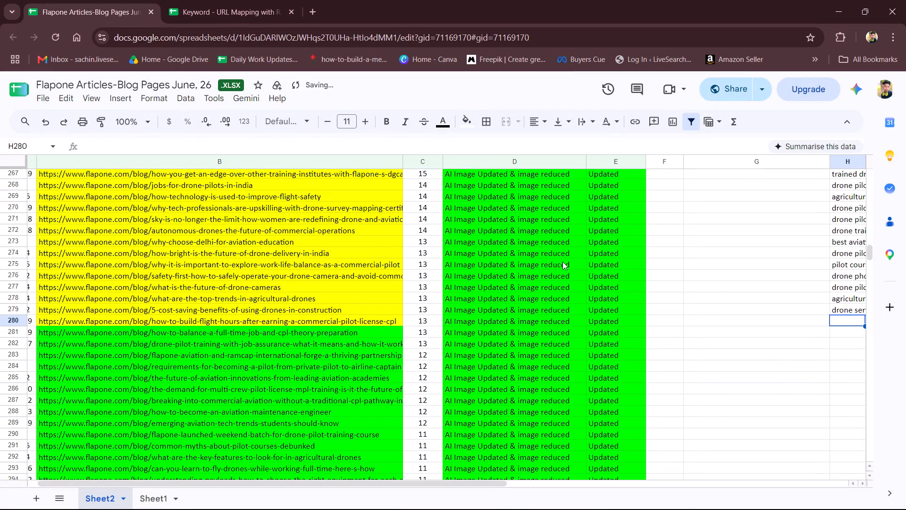
click(219, 146)
key(ctrl+v)
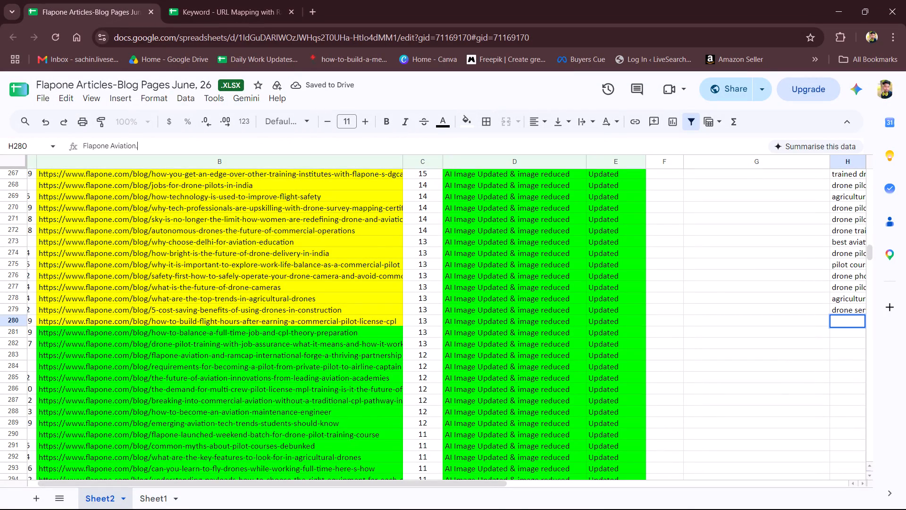
key(BackSpace)
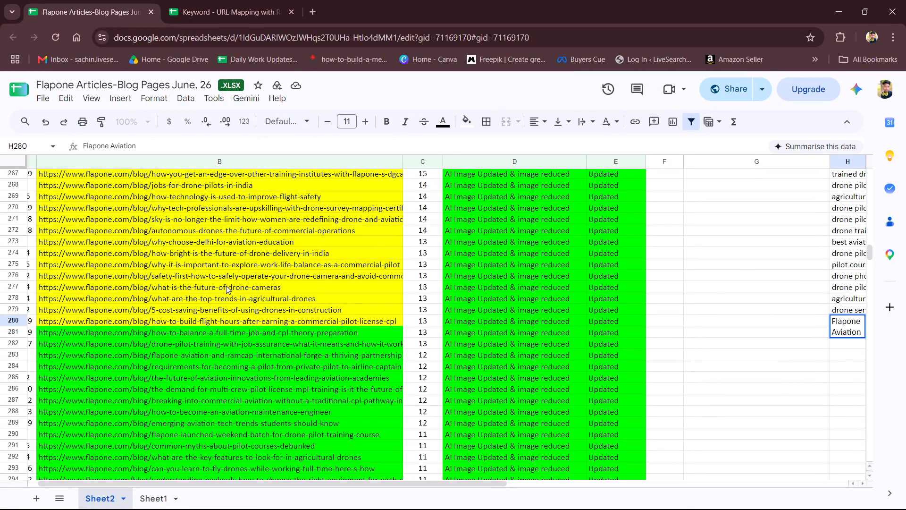
key(comma)
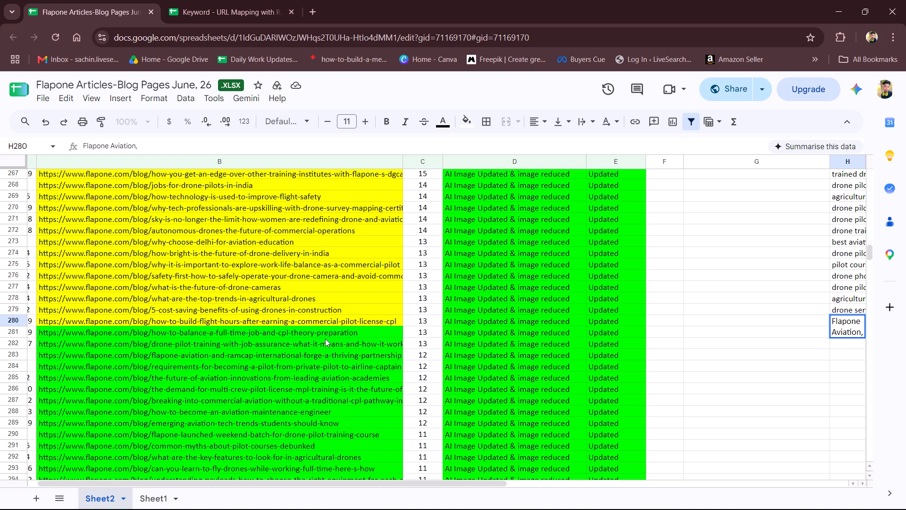
key(ctrl+s)
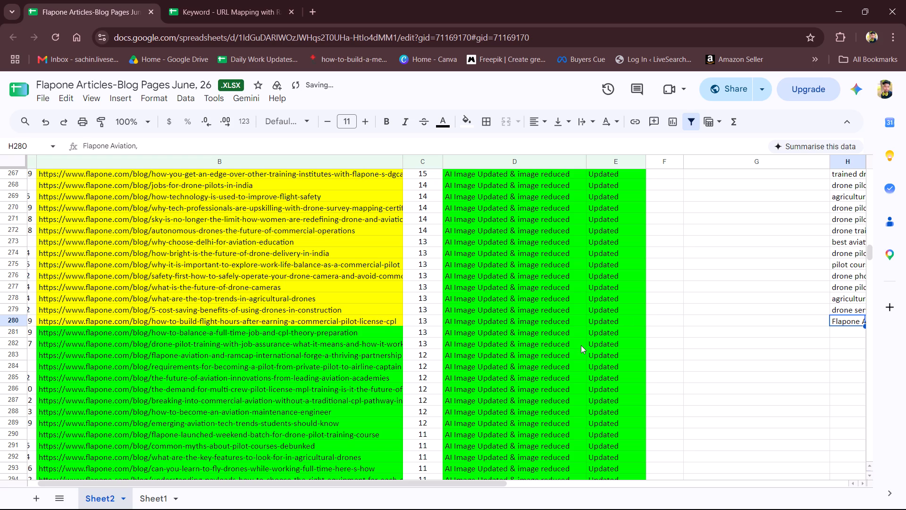
Close the finished FlapOne windows and tidy the browser tabs around the IJCP-Master Keyword Ranking spreadsheet.
click(905, 0)
click(905, 0)
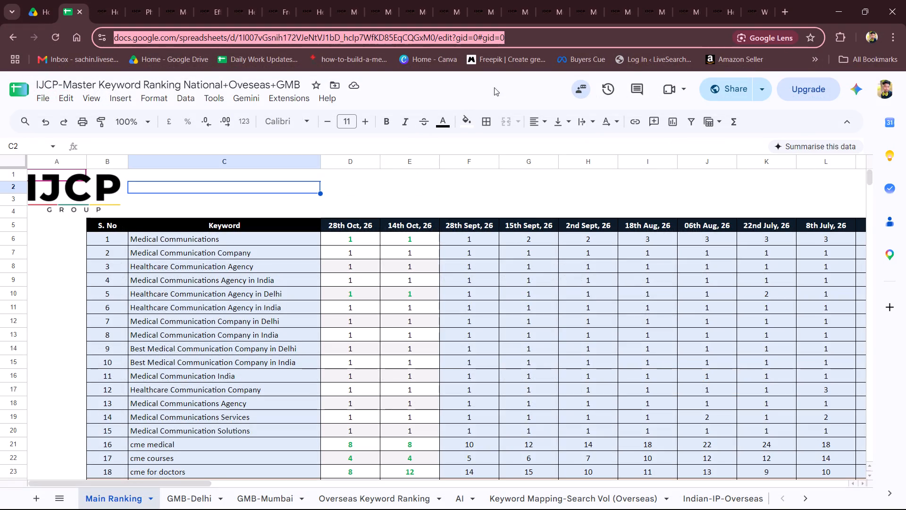
right_click(64, 16)
click(114, 222)
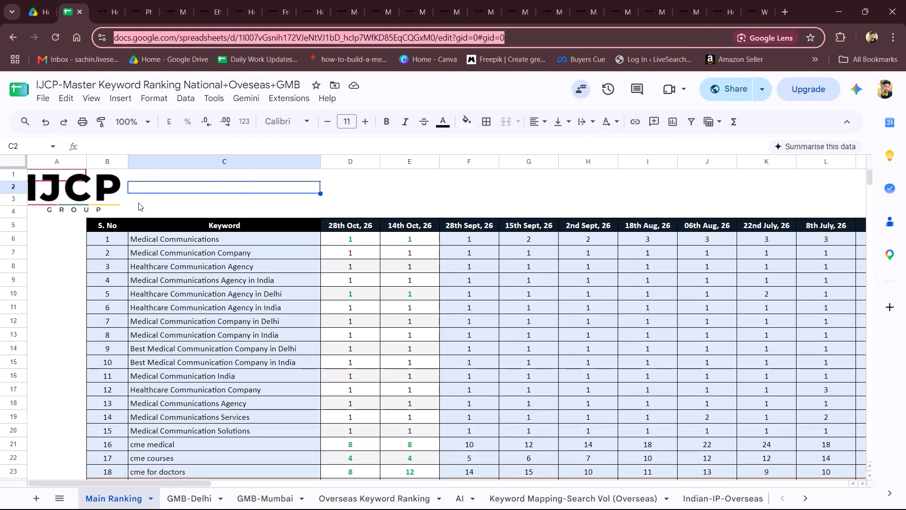